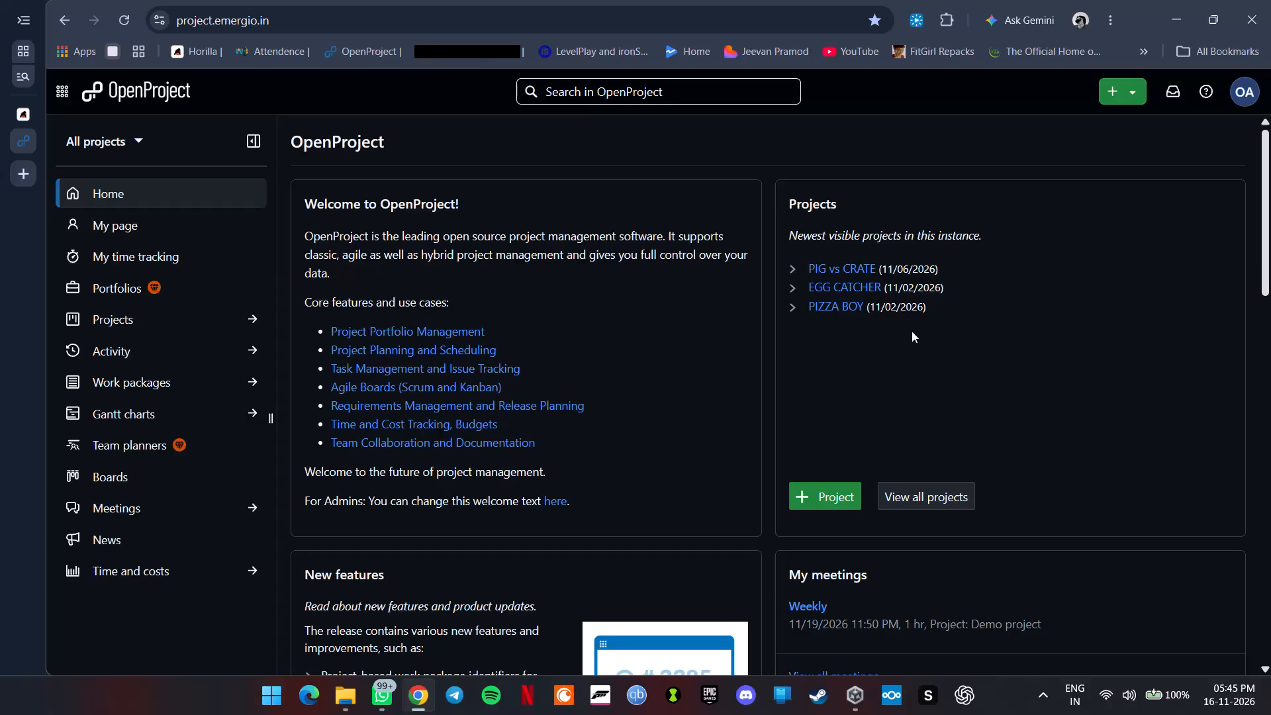
Open the full list of active projects and set it to show 100 projects per page.
left_click(900, 491)
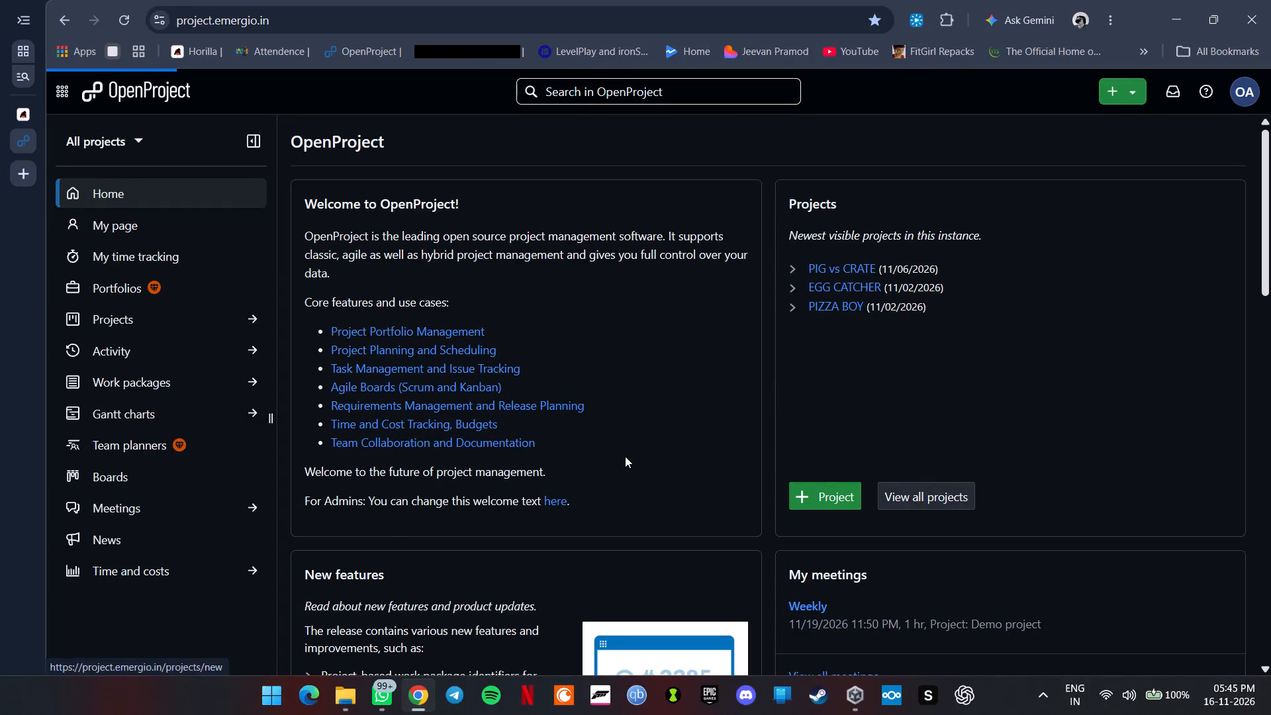
scroll(440, 416, "down", 3)
scroll(440, 416, "up", 1)
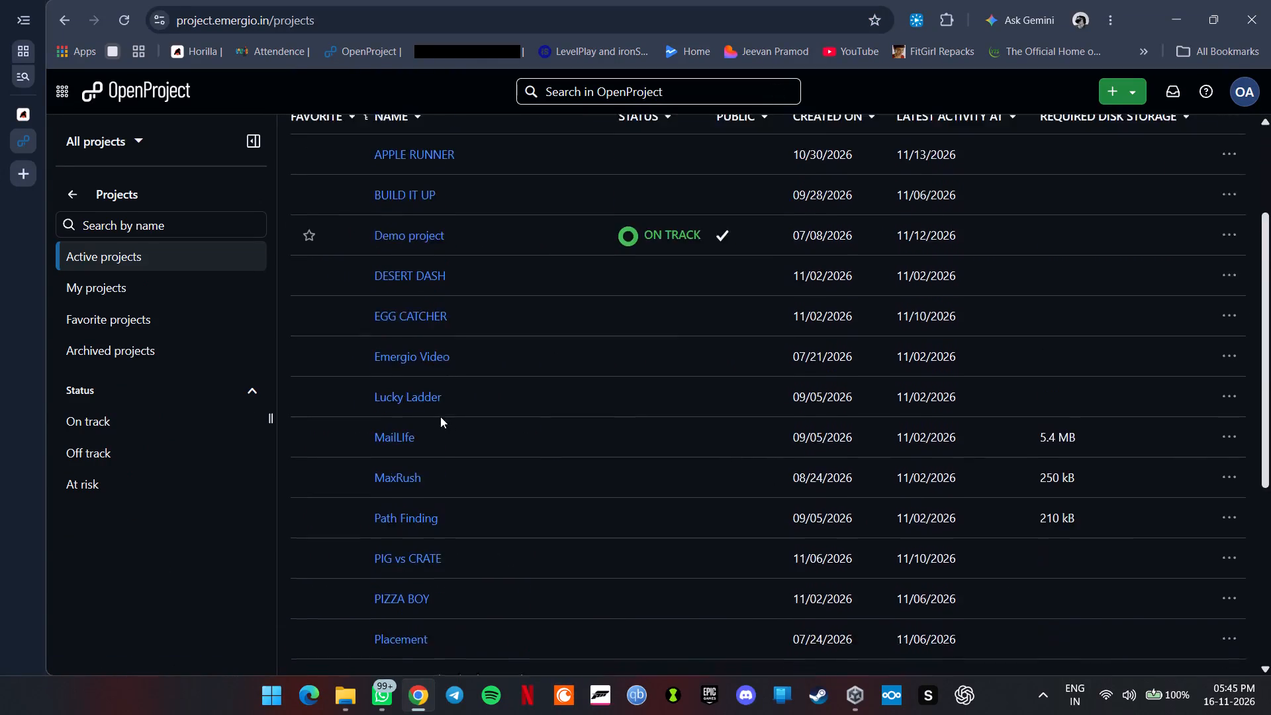
scroll(440, 416, "down", 11)
scroll(440, 416, "up", 5)
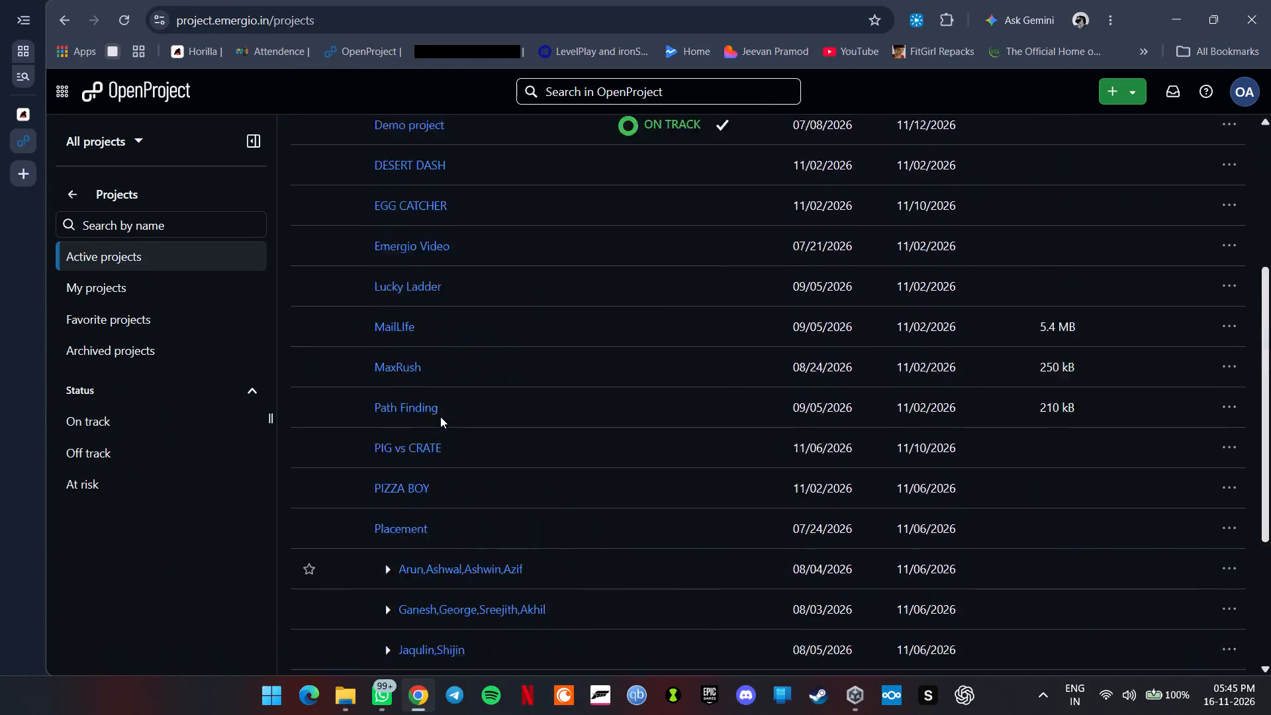
scroll(440, 416, "up", 3)
scroll(440, 416, "down", 9)
scroll(516, 330, "up", 3)
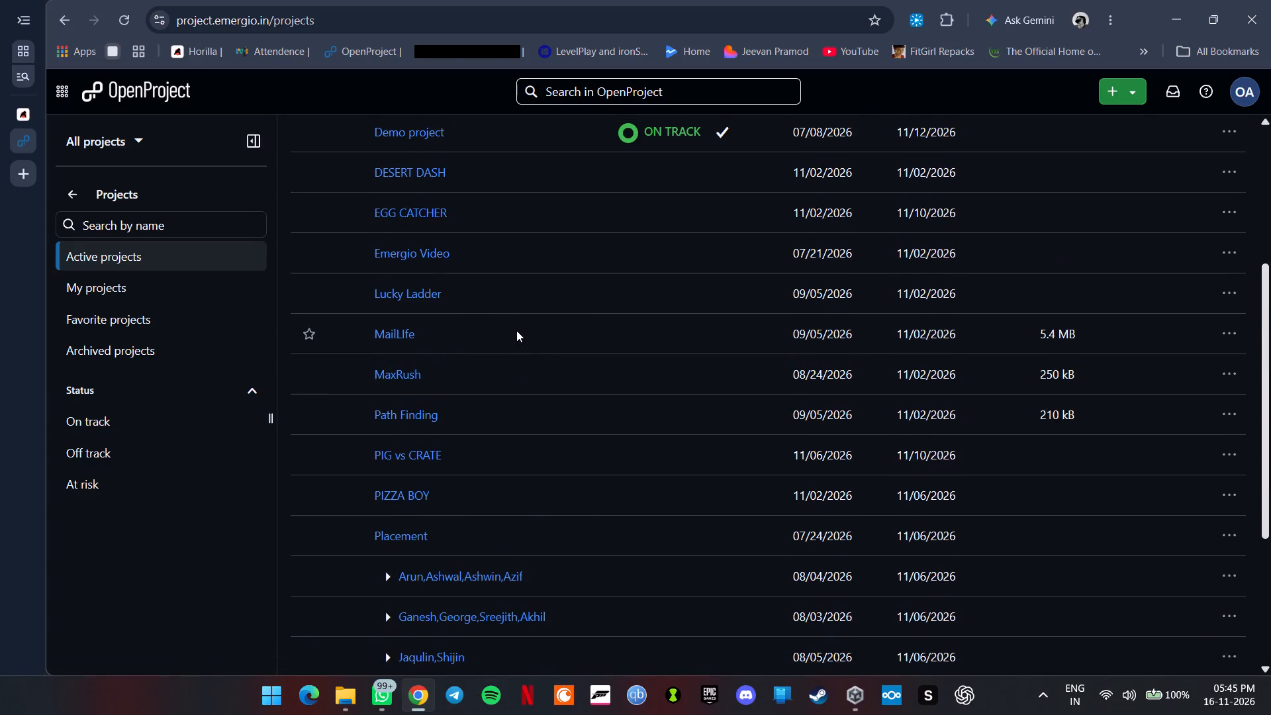
scroll(516, 330, "up", 1)
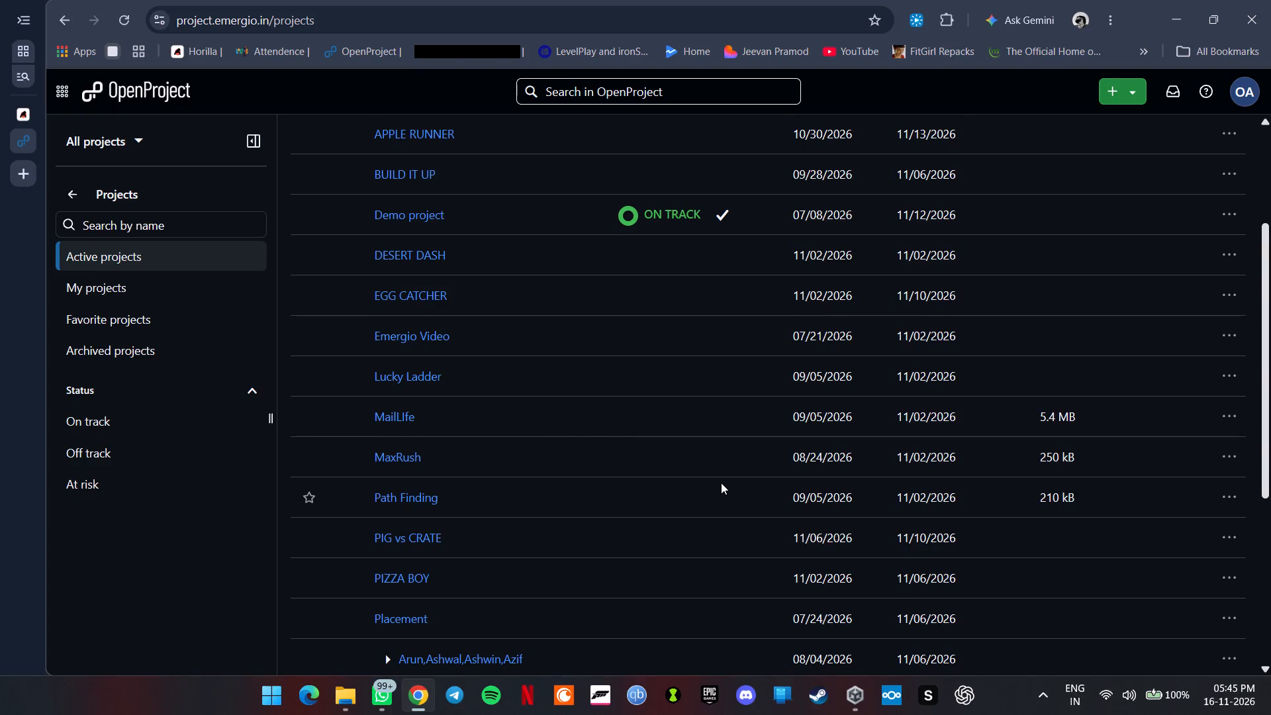
scroll(510, 340, "down", 16)
left_click(1241, 617)
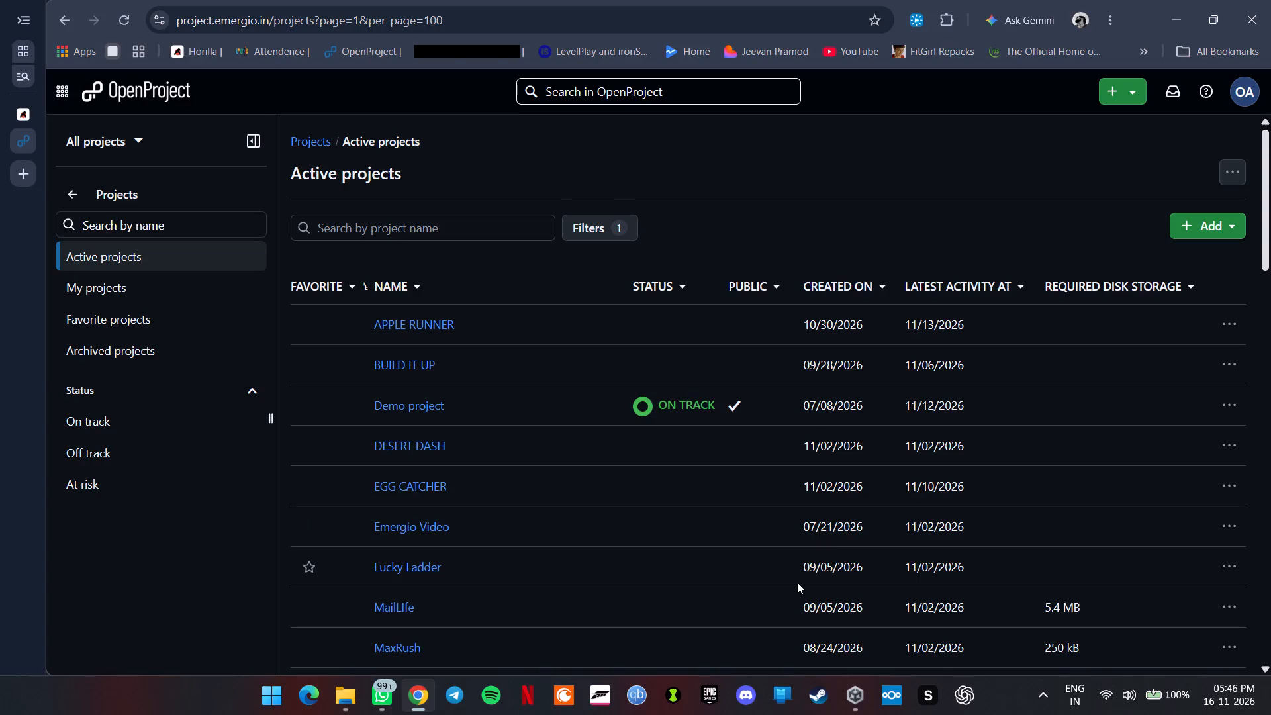
Find the SPARK LINK project in the active projects list and open it.
scroll(625, 476, "down", 5)
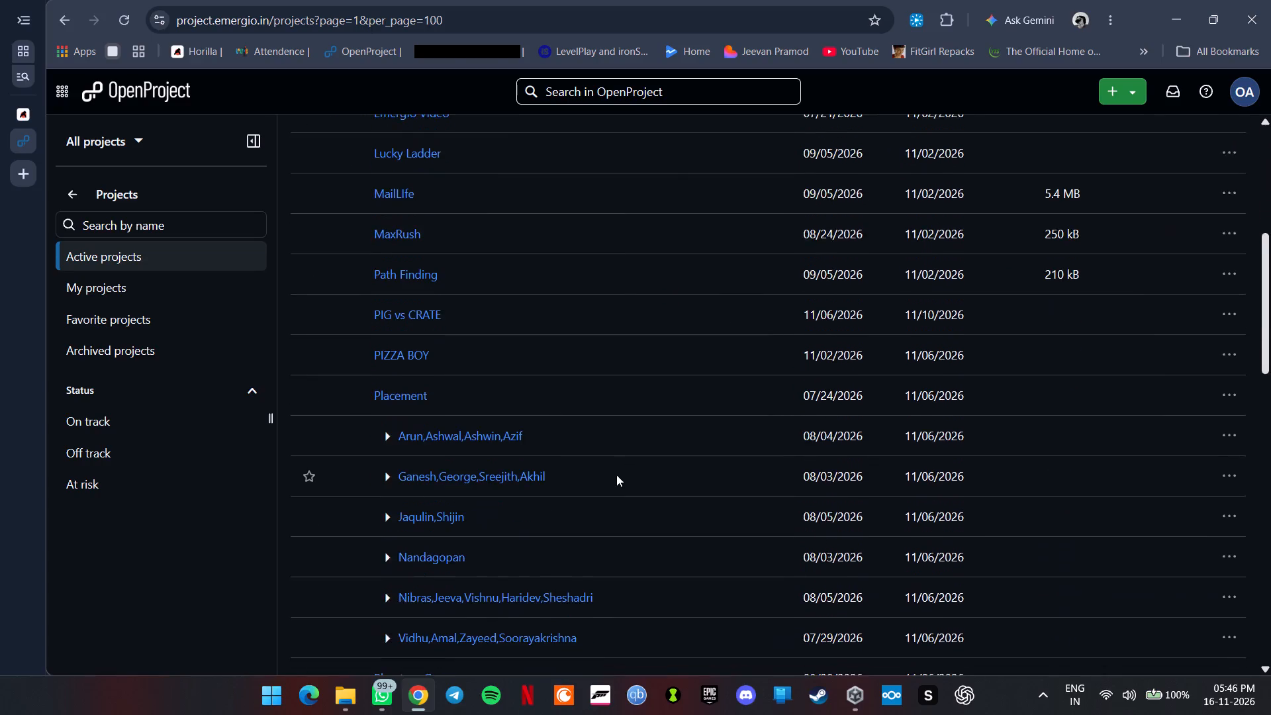
scroll(611, 477, "up", 14)
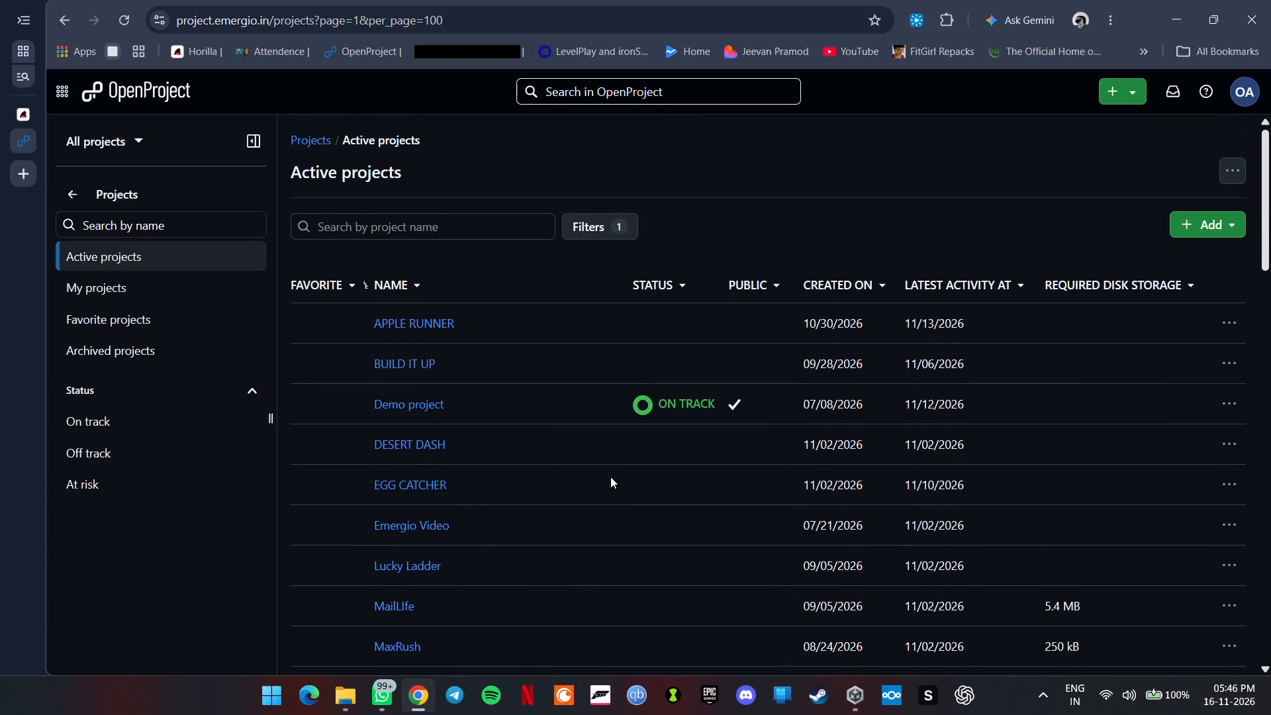
scroll(610, 477, "up", 1)
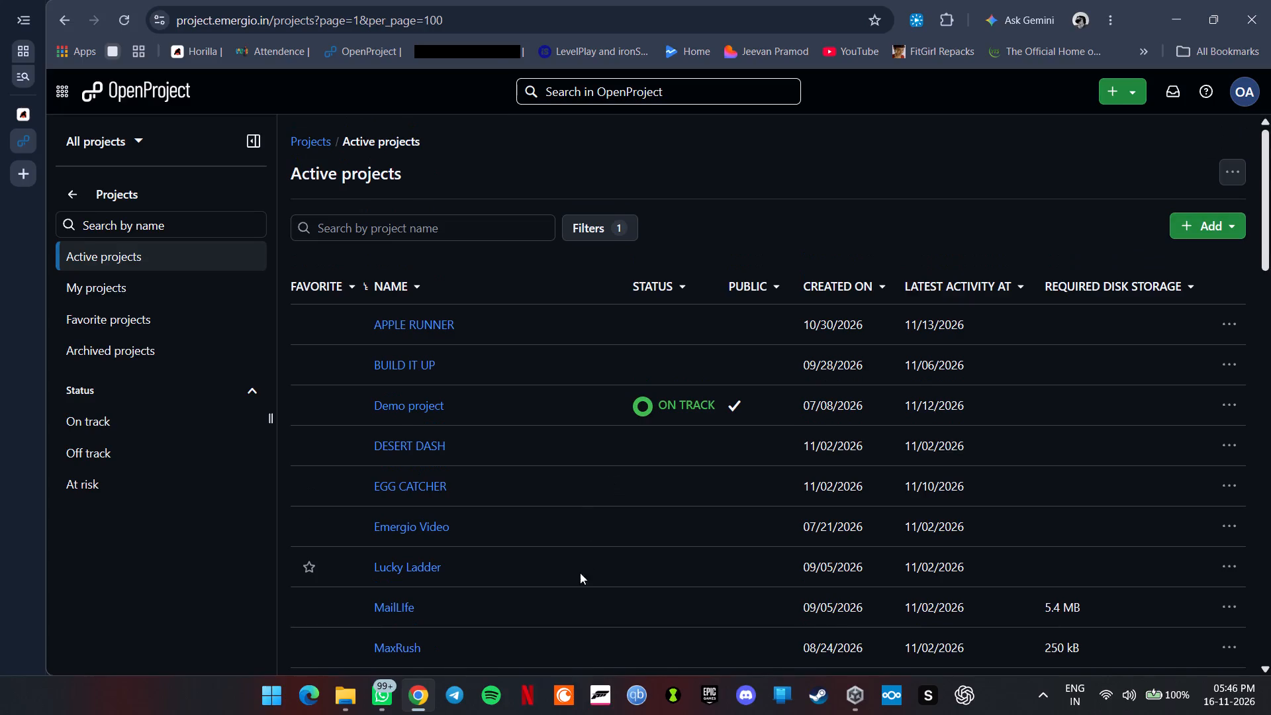
scroll(558, 502, "down", 5)
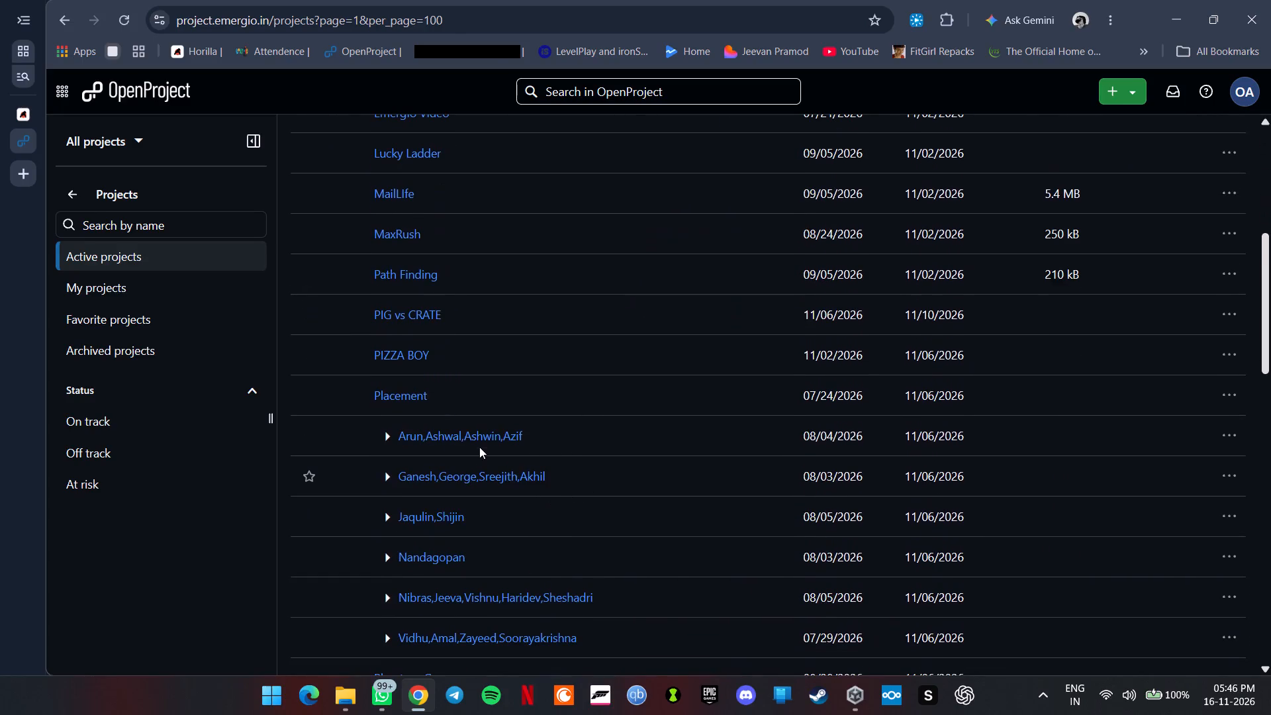
scroll(479, 447, "down", 7)
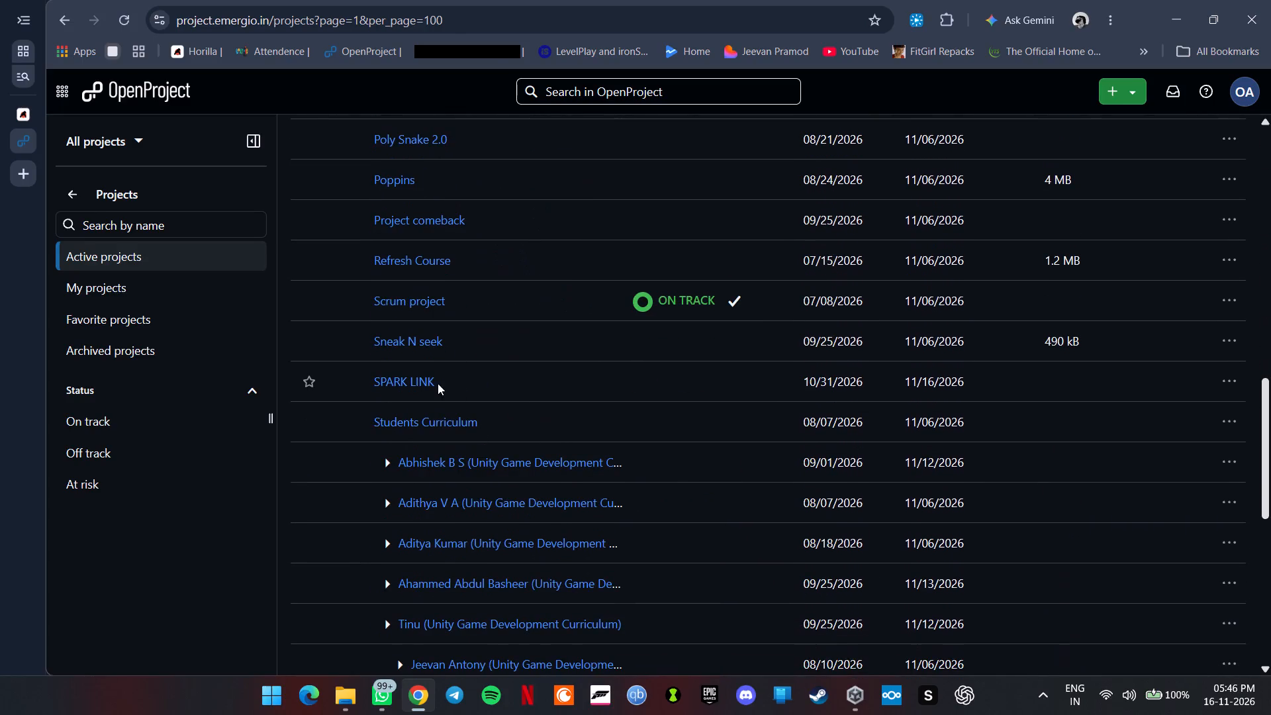
left_click(417, 381)
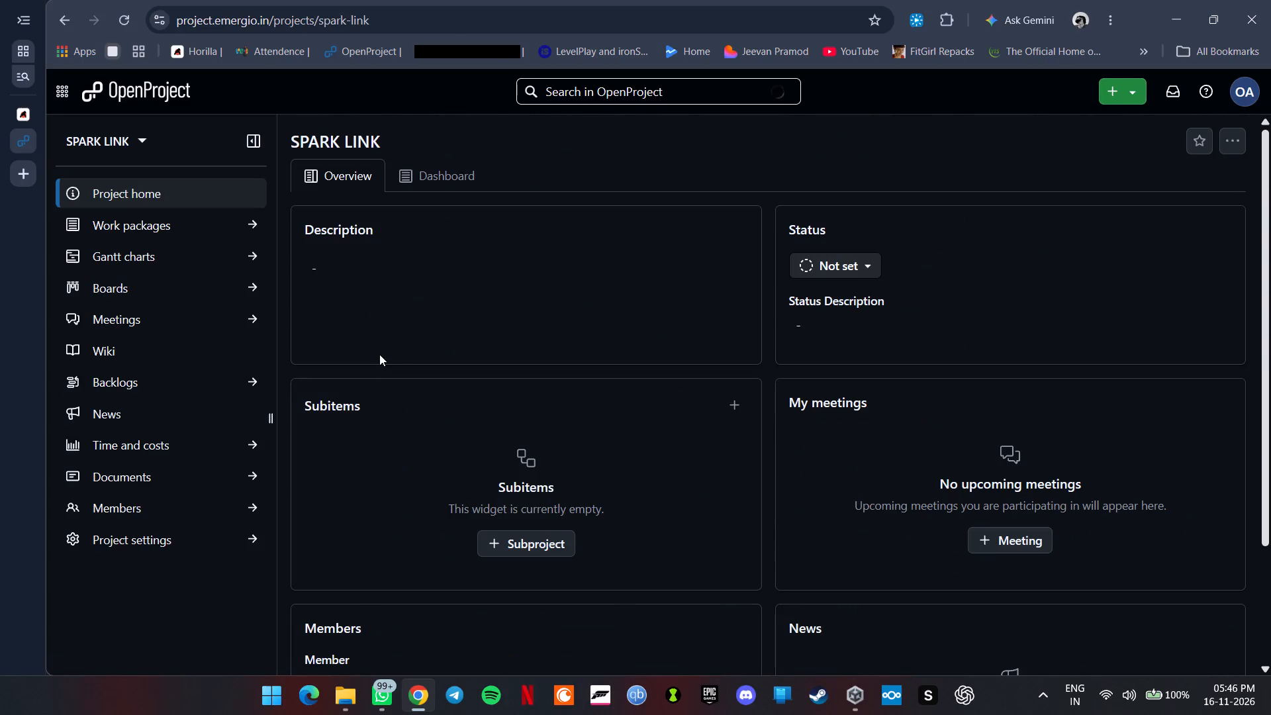
Open the Backlog and sprints page of the SPARK LINK project.
left_click(86, 293)
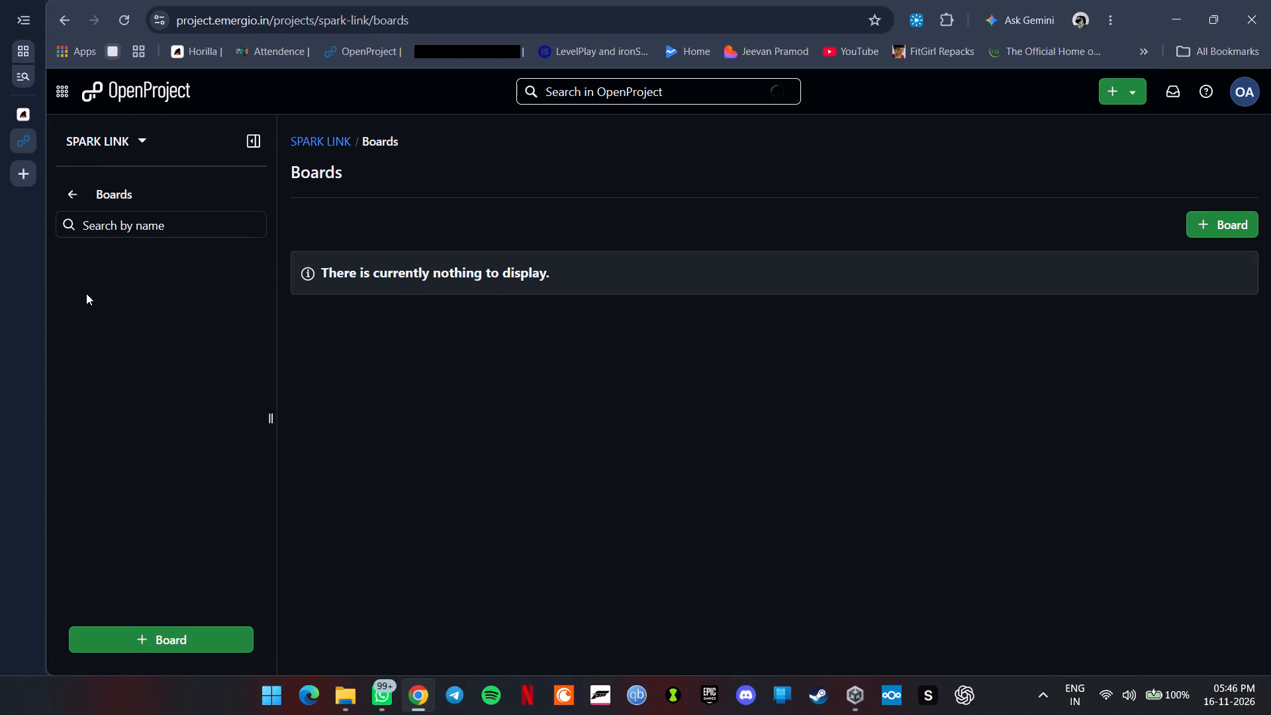
left_click(71, 183)
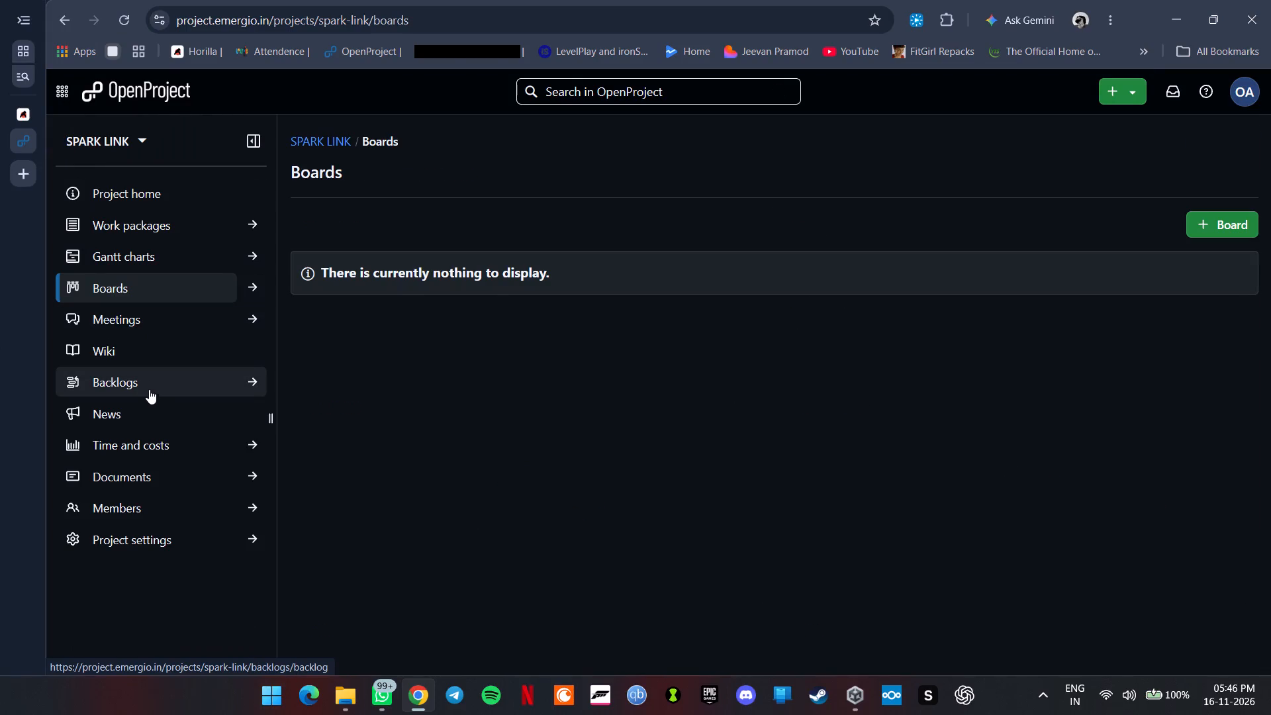
left_click(152, 393)
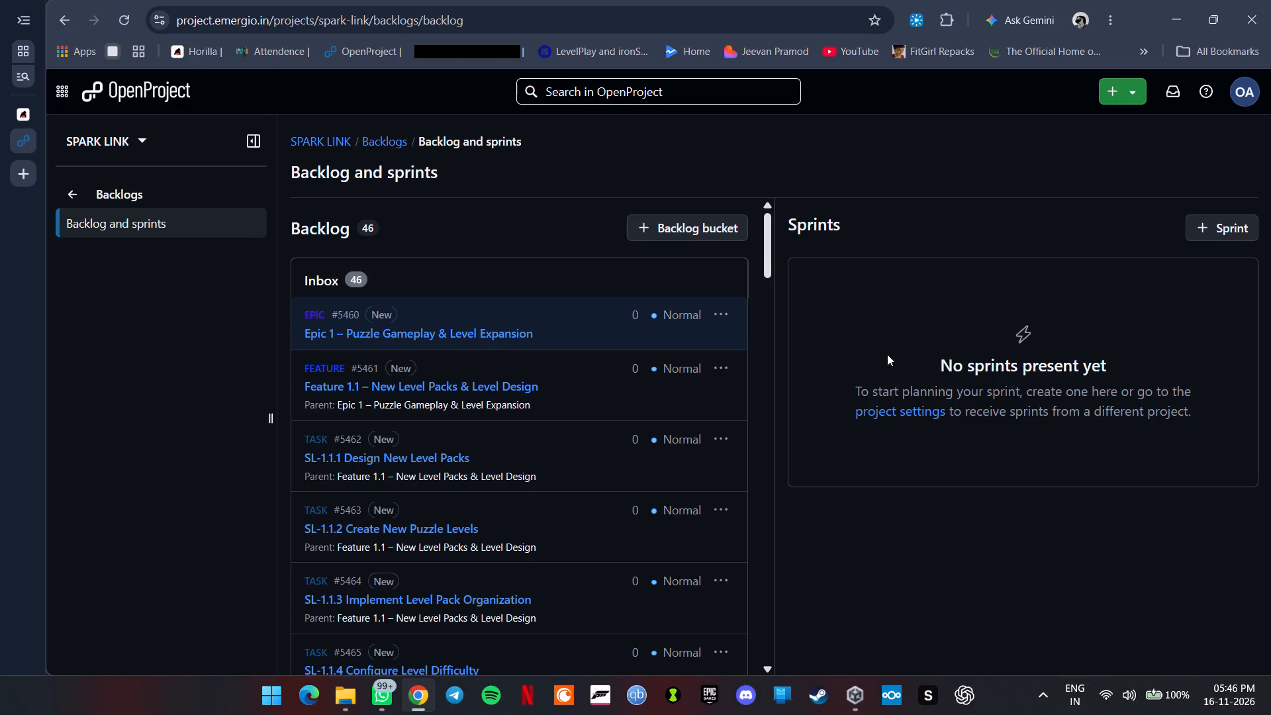
Begin a new sprint in SPARK LINK and set its start date to 16-11-2026.
left_click(1213, 230)
left_click(512, 348)
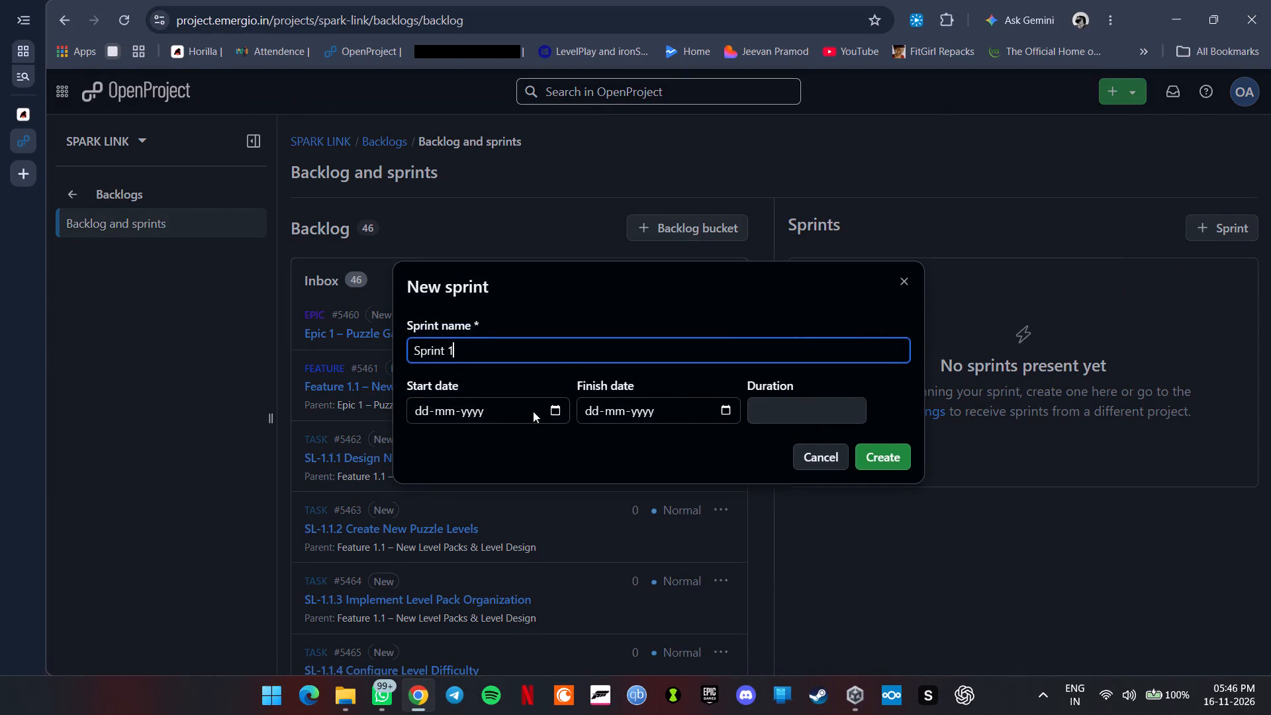
left_click(506, 408)
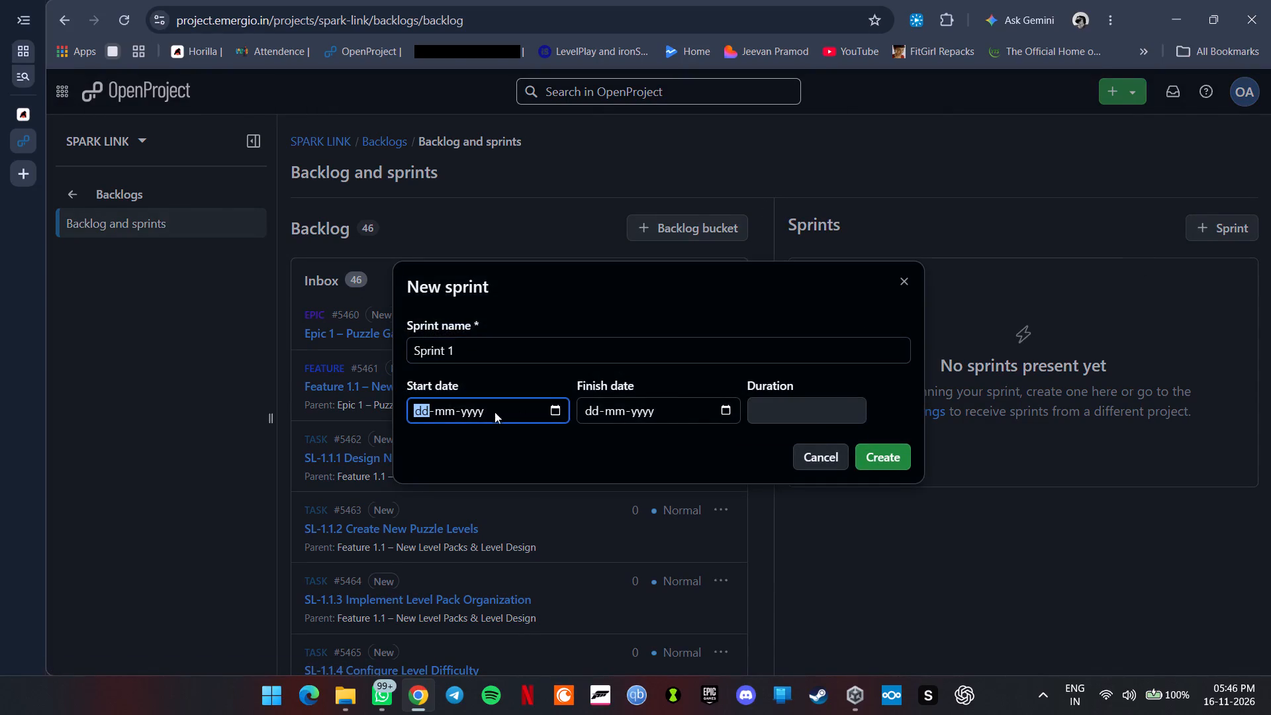
left_click(556, 408)
left_click(557, 647)
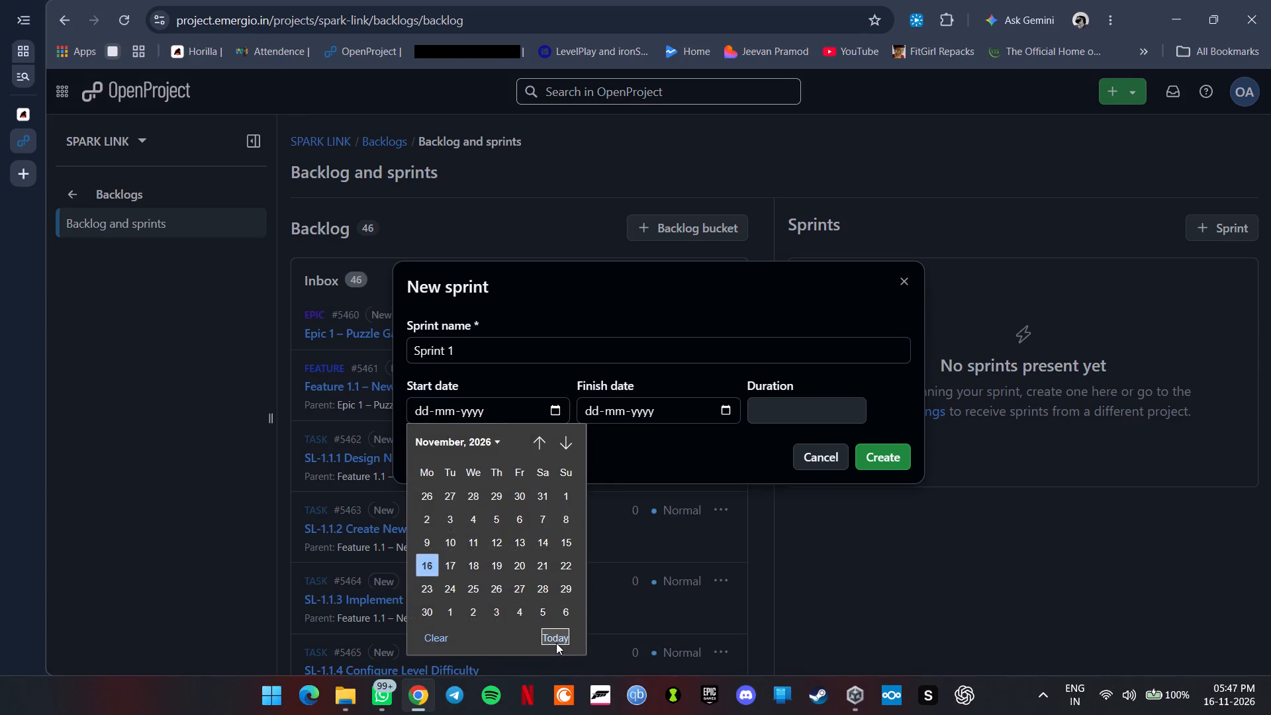
left_click(556, 643)
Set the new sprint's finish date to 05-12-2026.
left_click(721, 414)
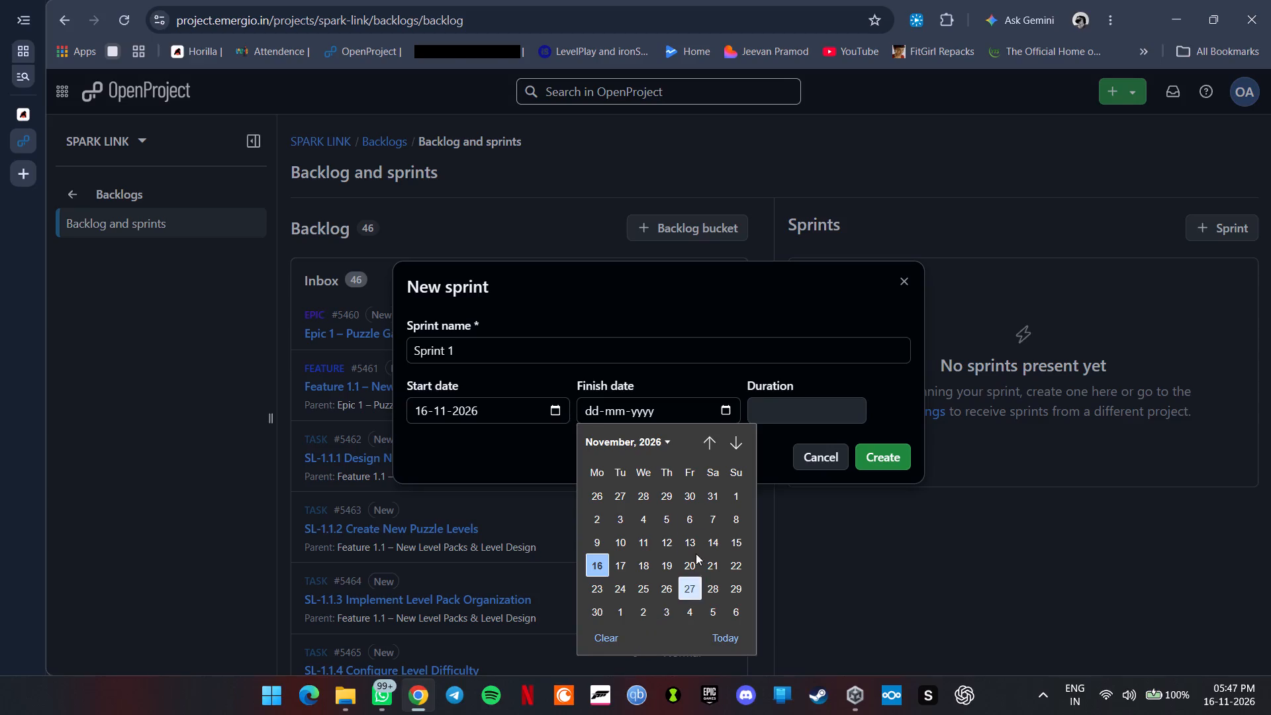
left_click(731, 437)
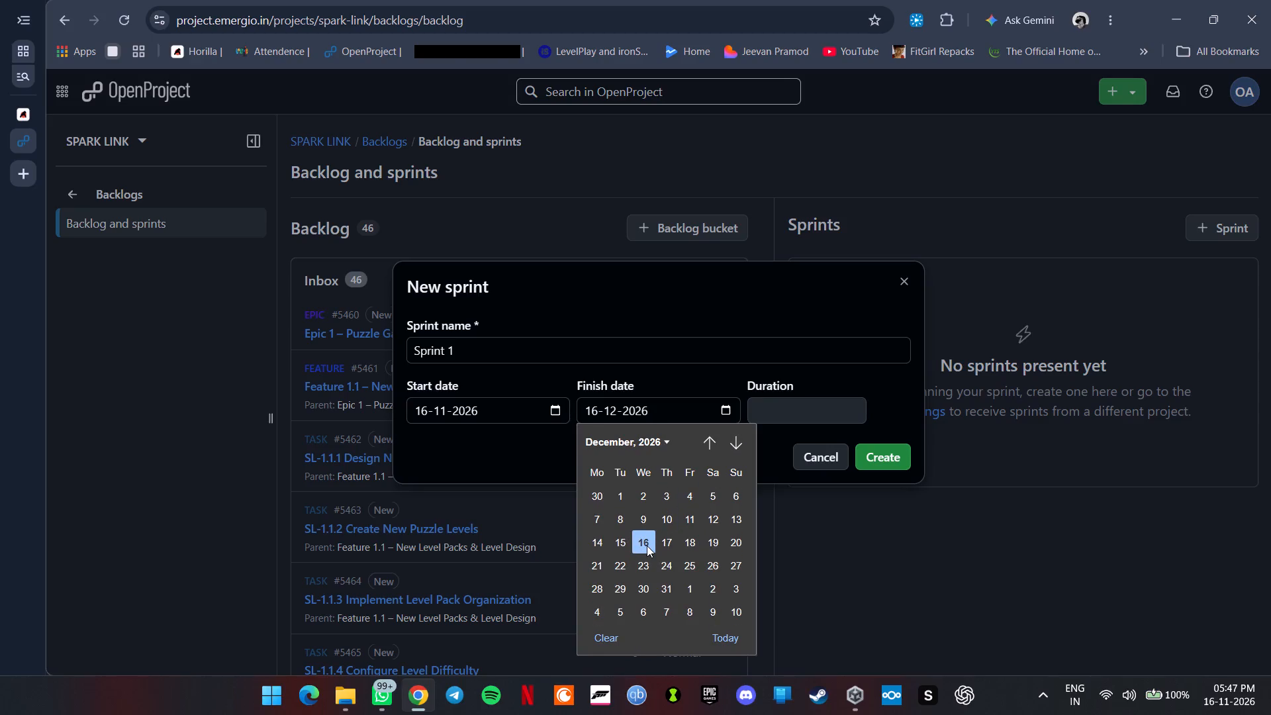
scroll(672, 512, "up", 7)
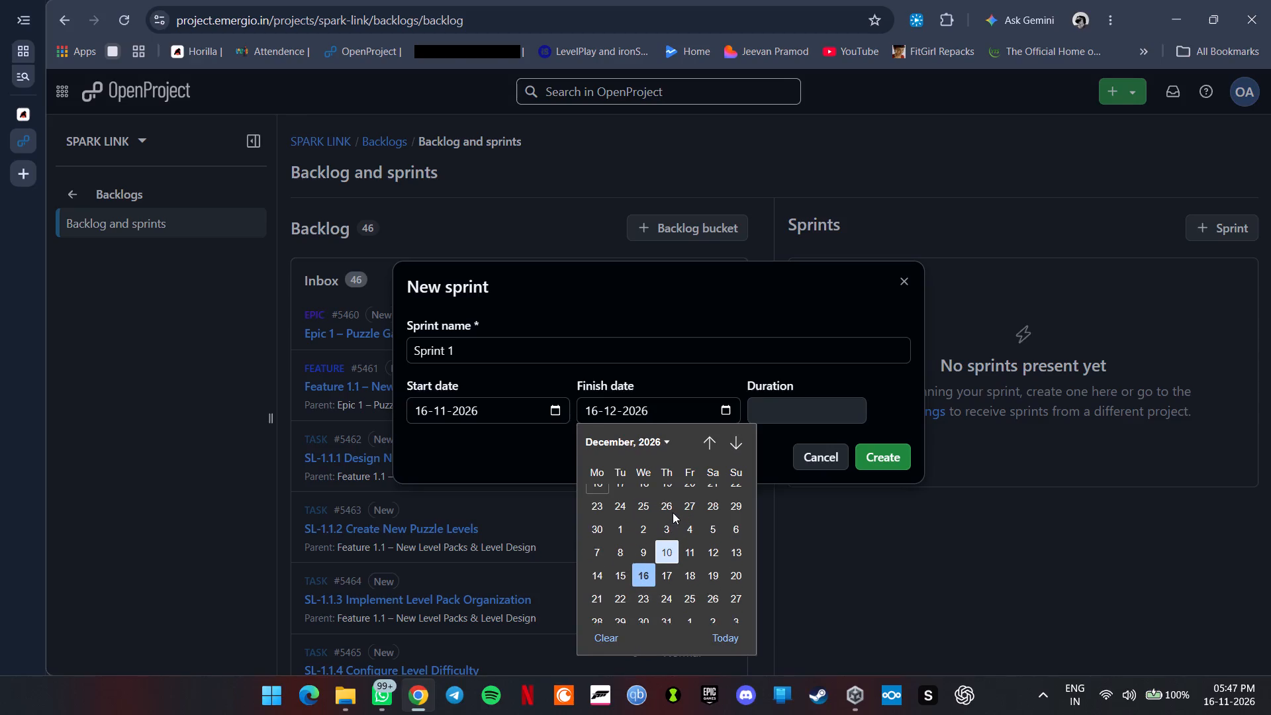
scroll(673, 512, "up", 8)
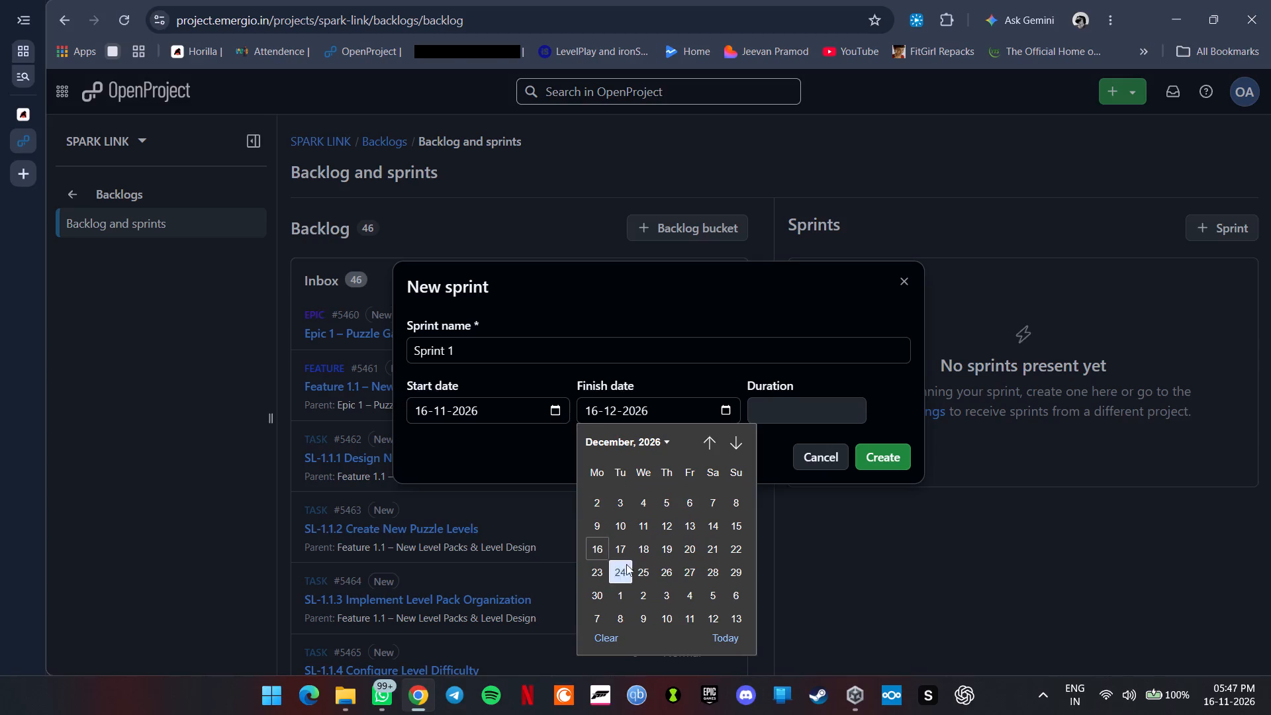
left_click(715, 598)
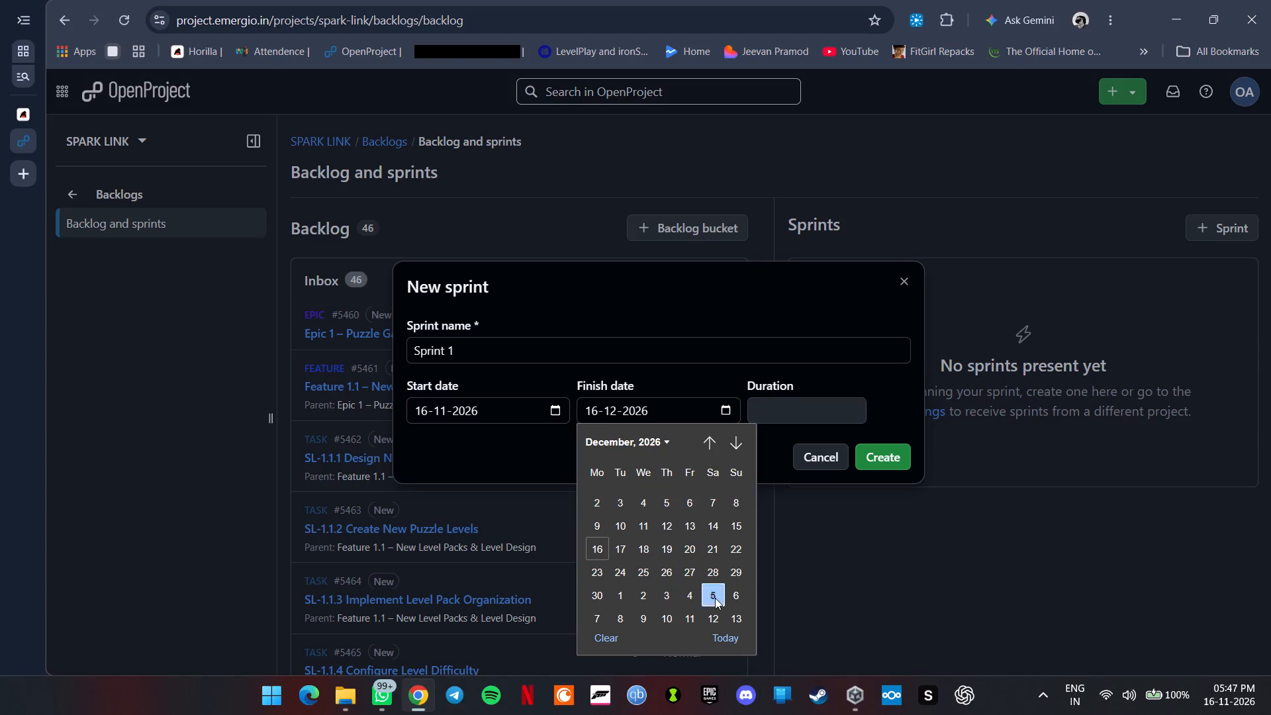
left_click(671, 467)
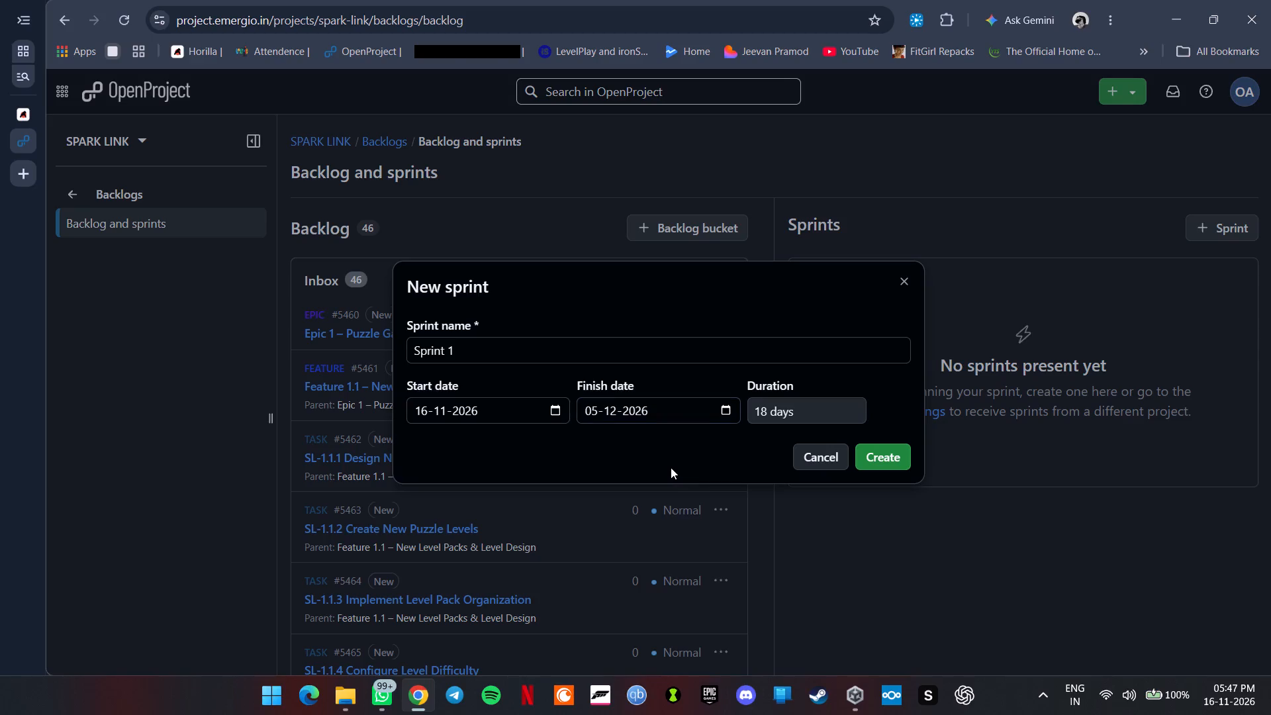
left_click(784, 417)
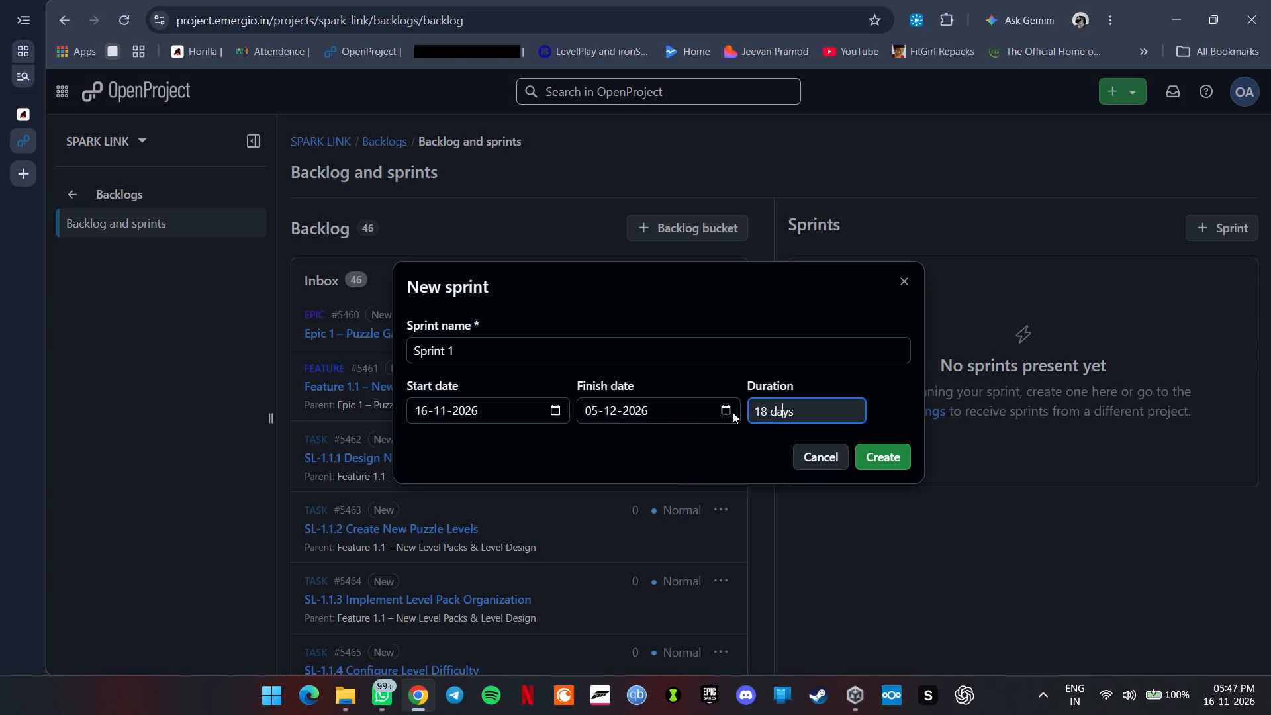
Set the new sprint's finish date to 28-11-2026 and create the sprint.
left_click(729, 409)
scroll(716, 499, "up", 5)
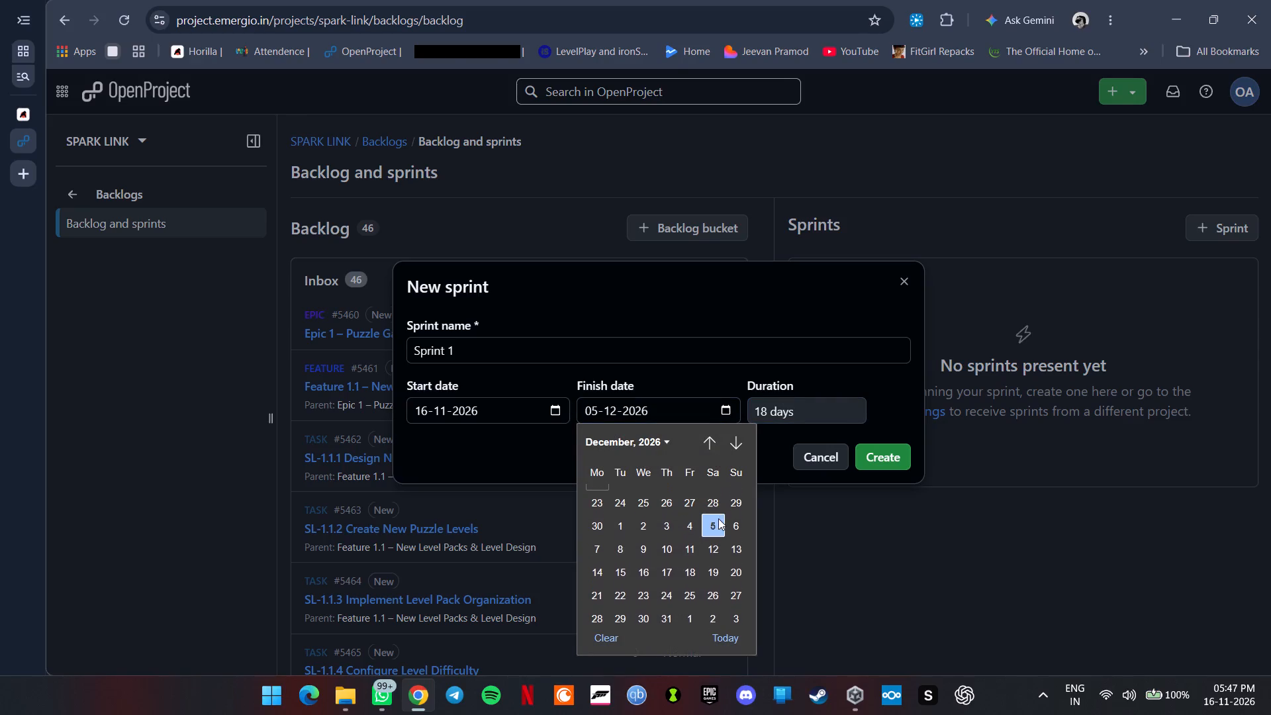
scroll(718, 518, "up", 5)
left_click(709, 545)
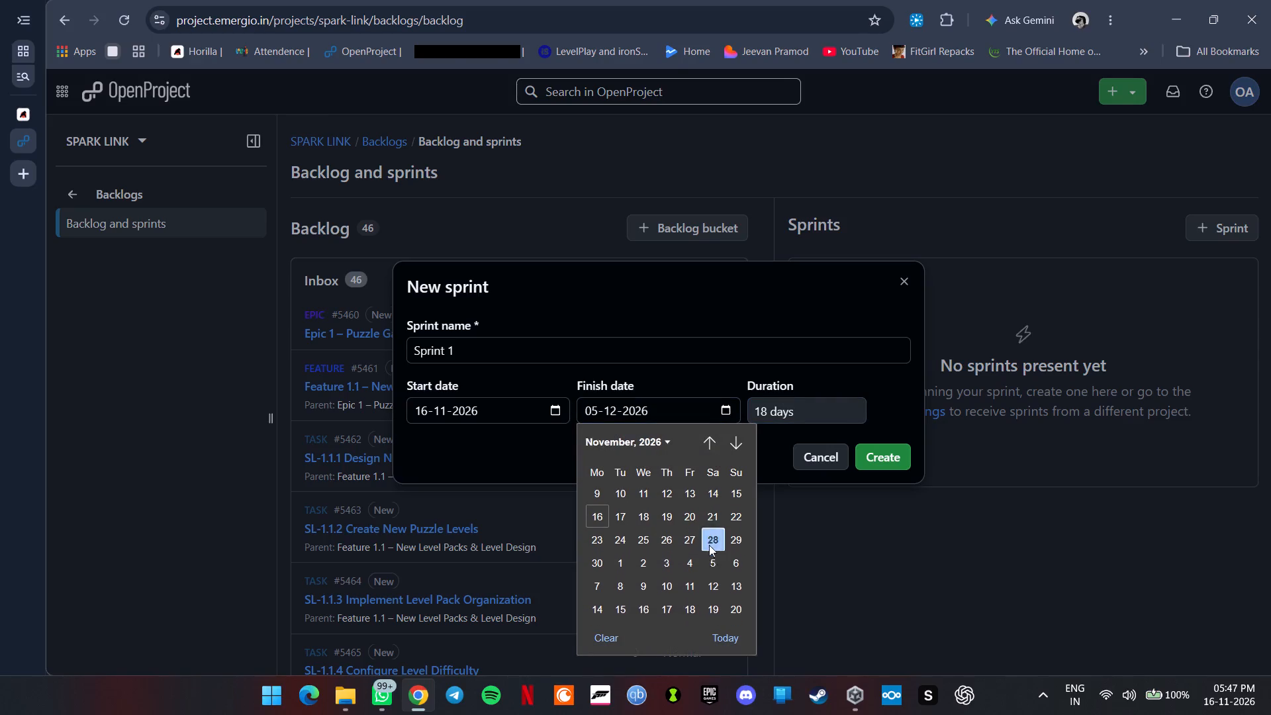
left_click(875, 463)
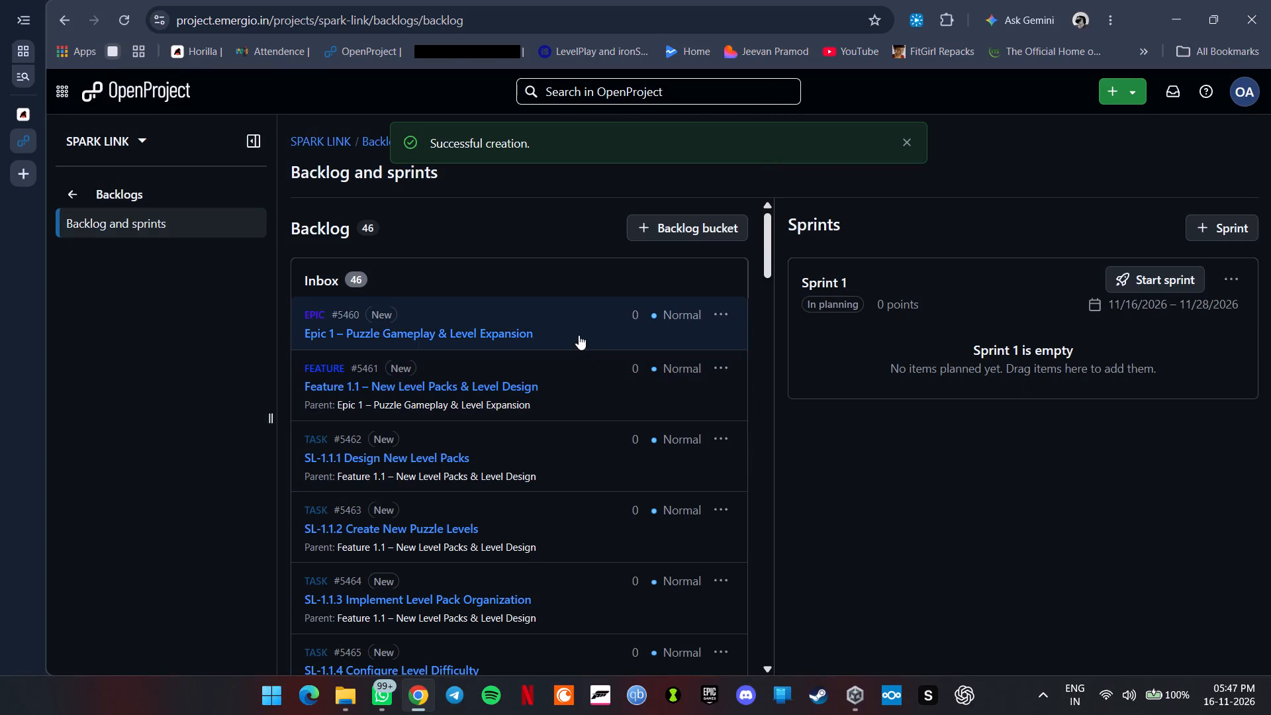
Move Epic 1 – Puzzle Gameplay & Level Expansion and Feature 1.1 – New Level Packs & Level Design from the backlog inbox into Sprint 1.
scroll(583, 364, "up", 3)
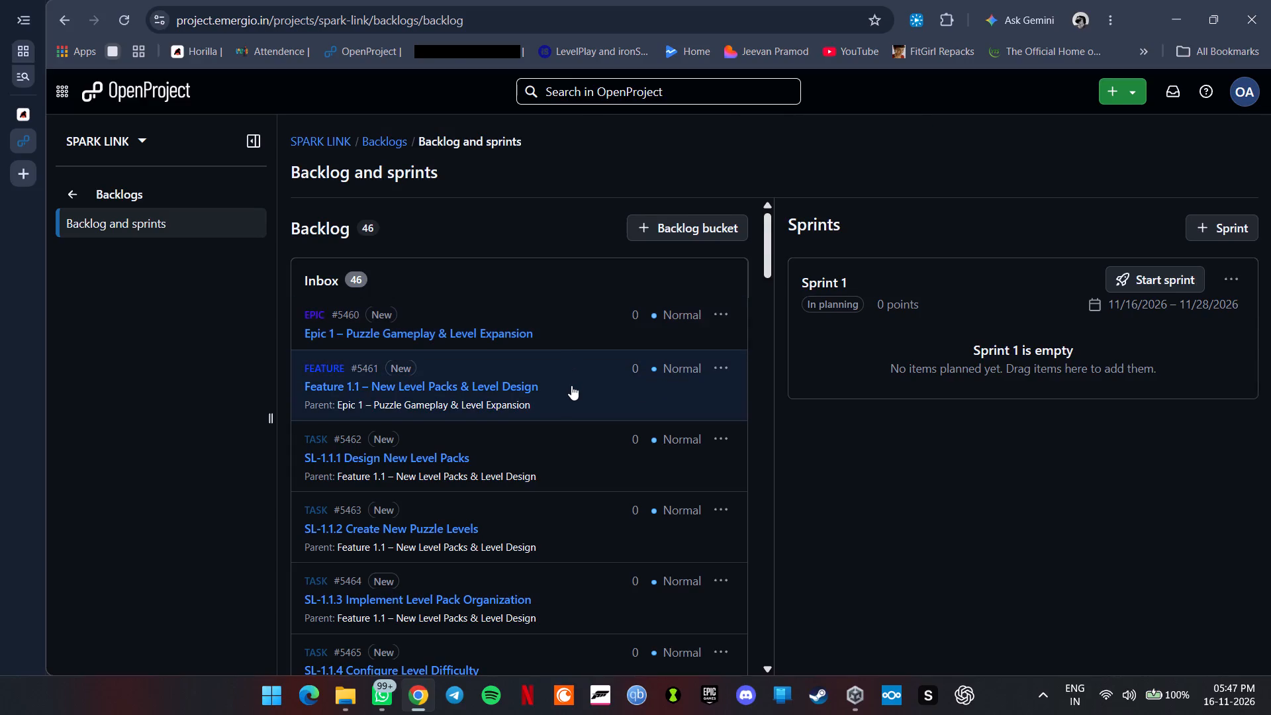
scroll(571, 385, "down", 4)
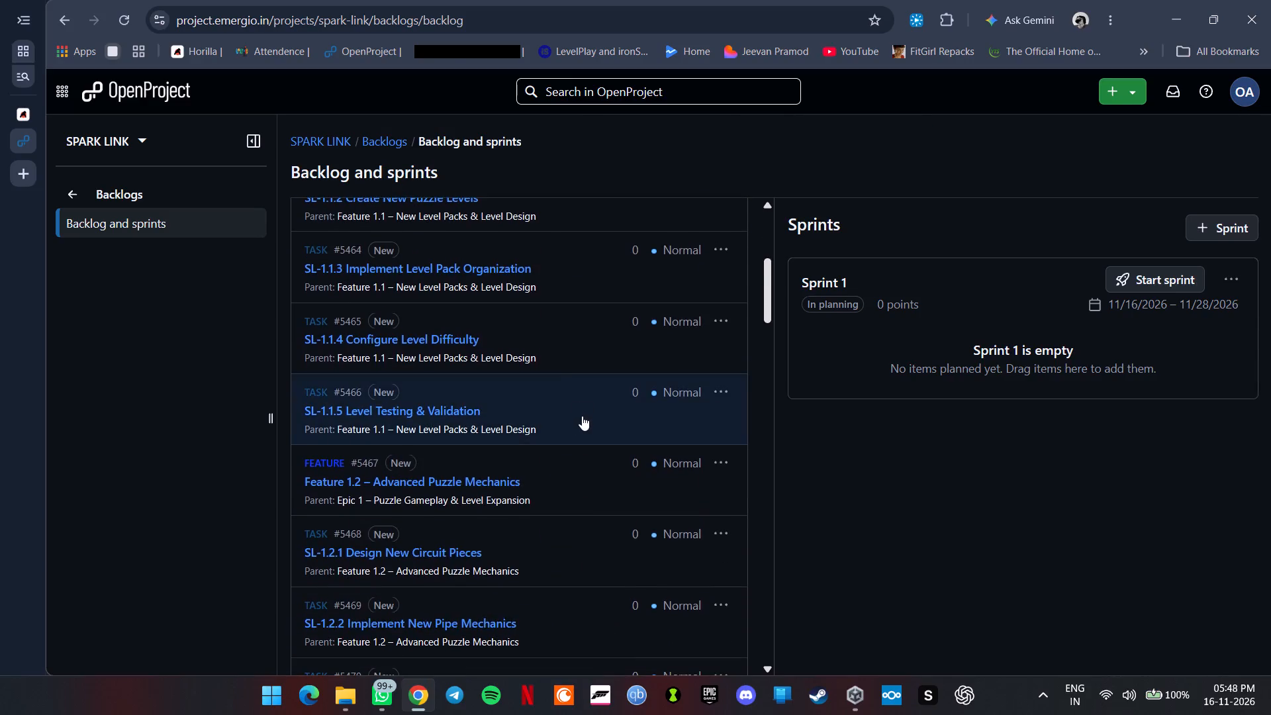
scroll(579, 418, "up", 9)
left_click_drag(570, 334, 801, 355)
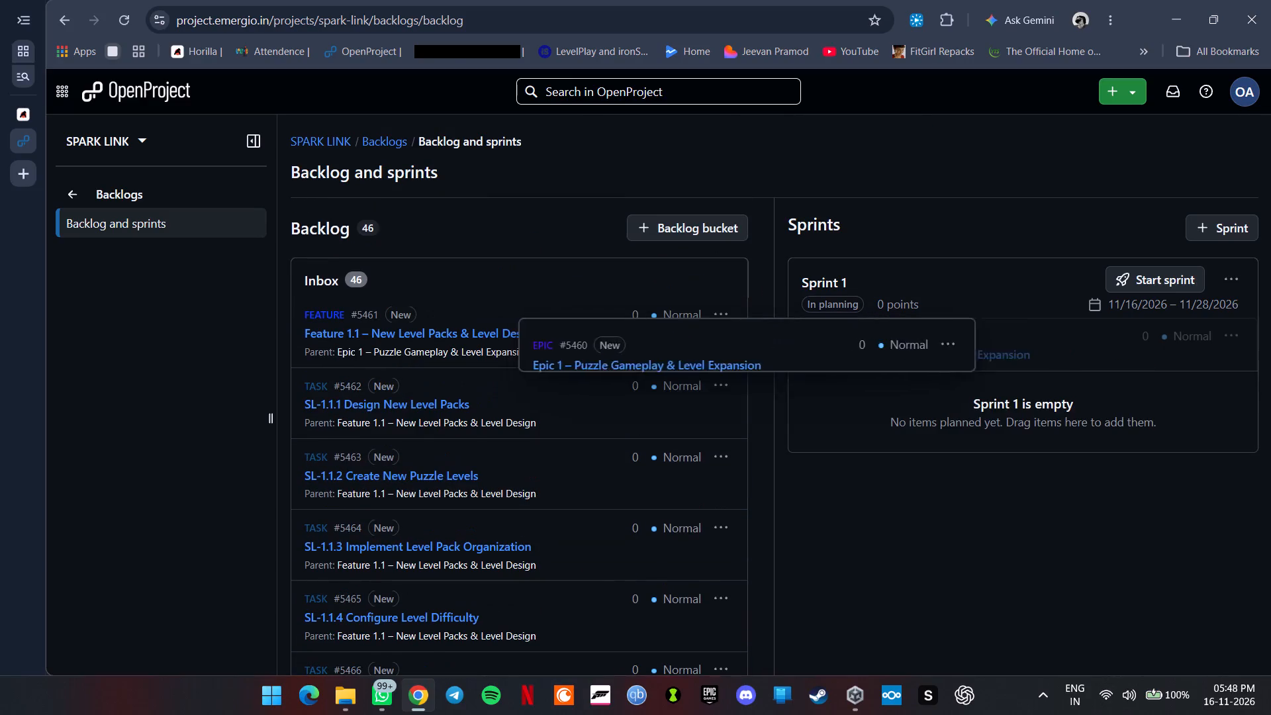
left_click_drag(801, 355, 1023, 382)
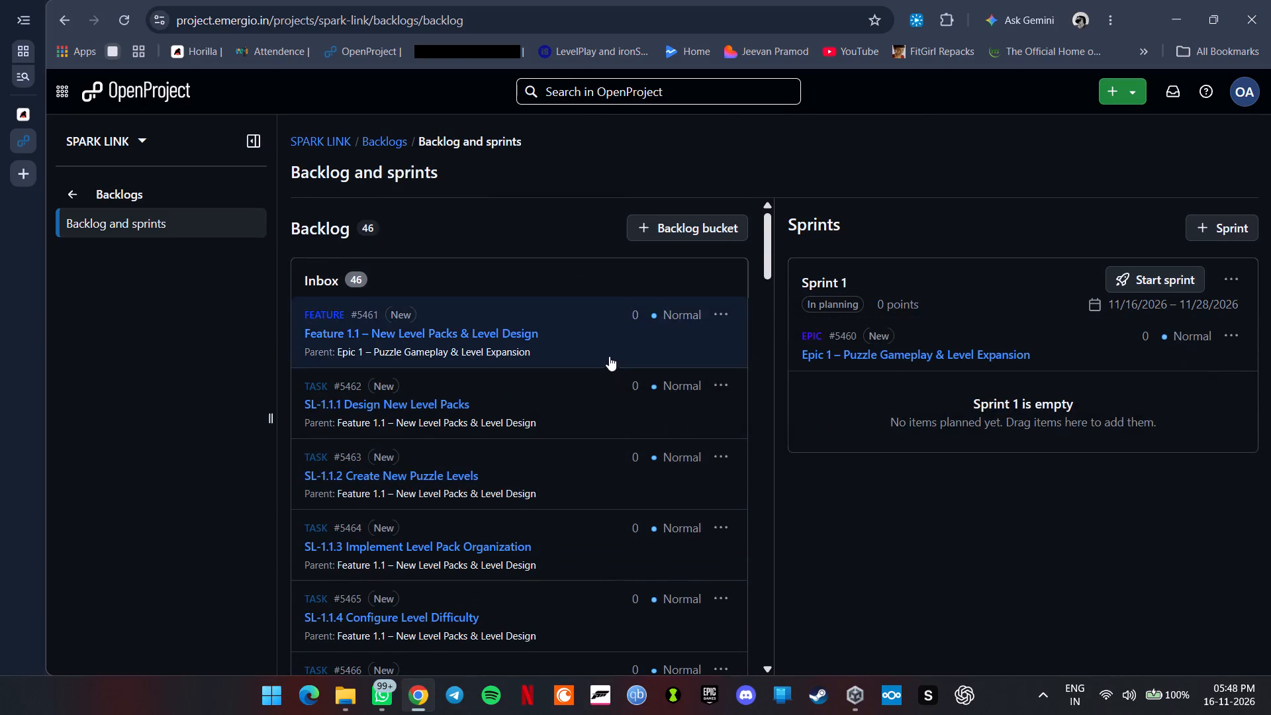
left_click_drag(613, 343, 1105, 379)
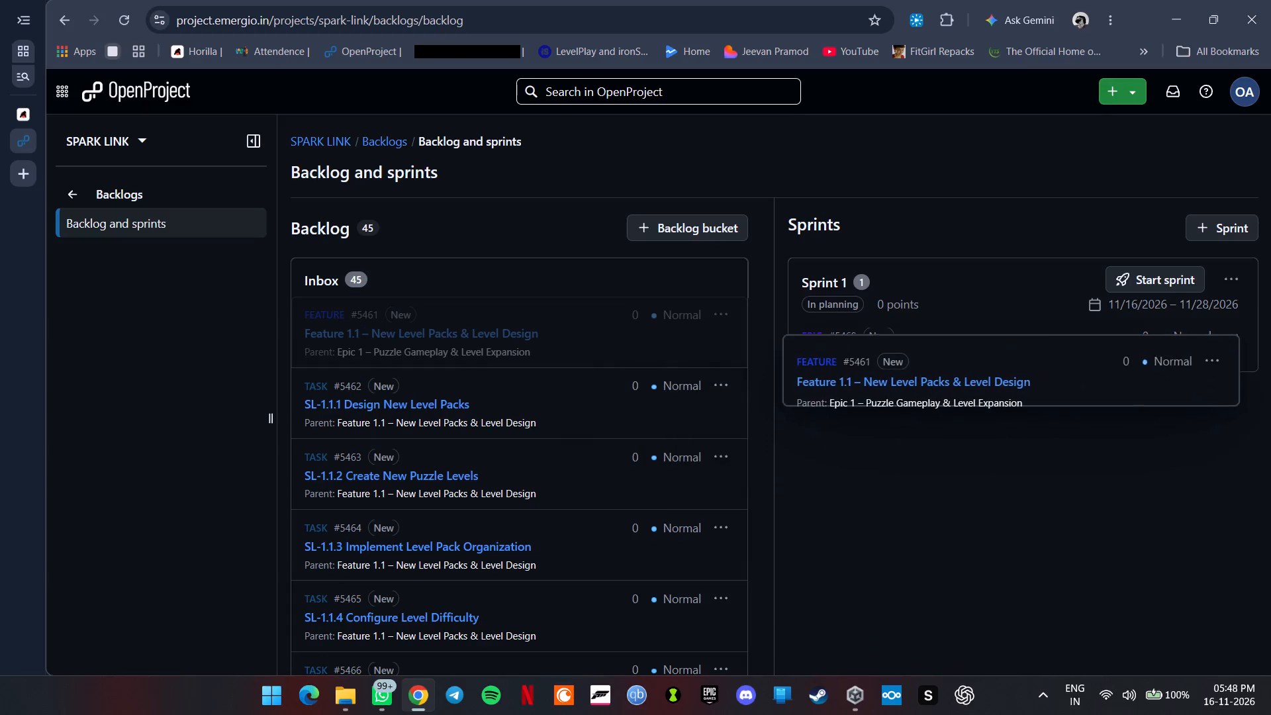
left_click_drag(1105, 379, 1117, 416)
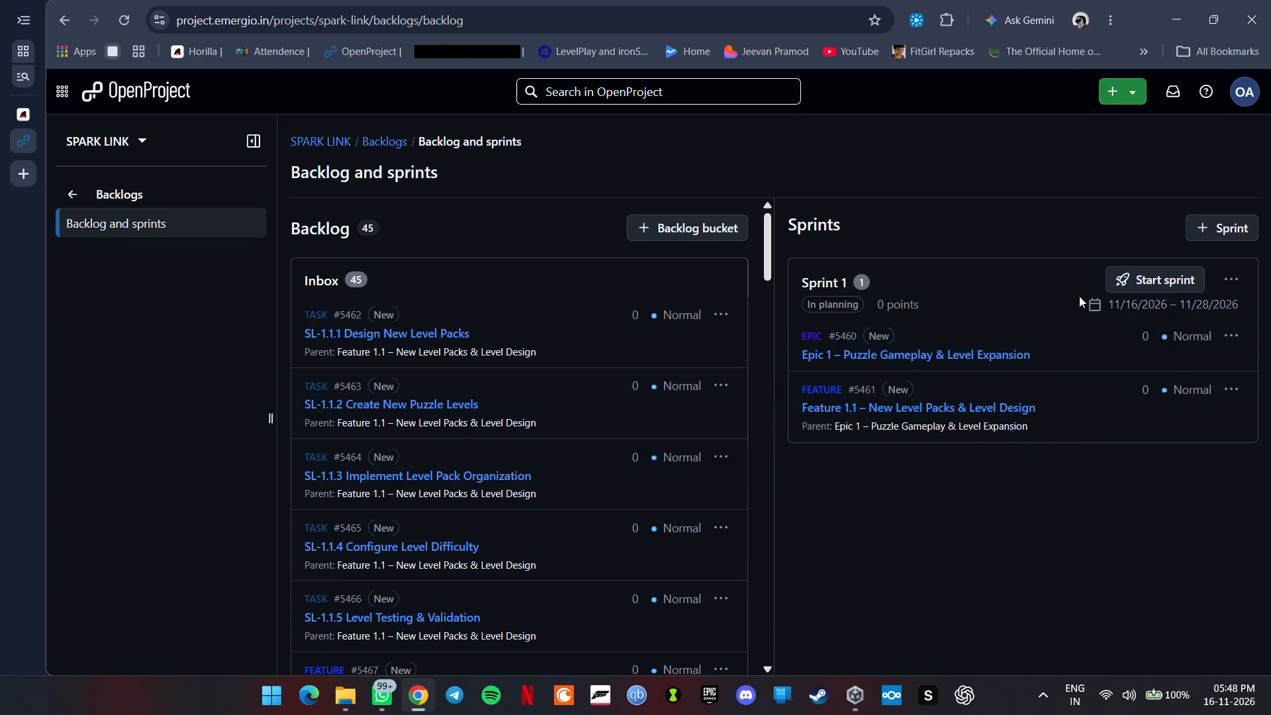
Create Sprint 2 with start date 28-11-2026 and finish date 12-12-2026.
left_click(1222, 233)
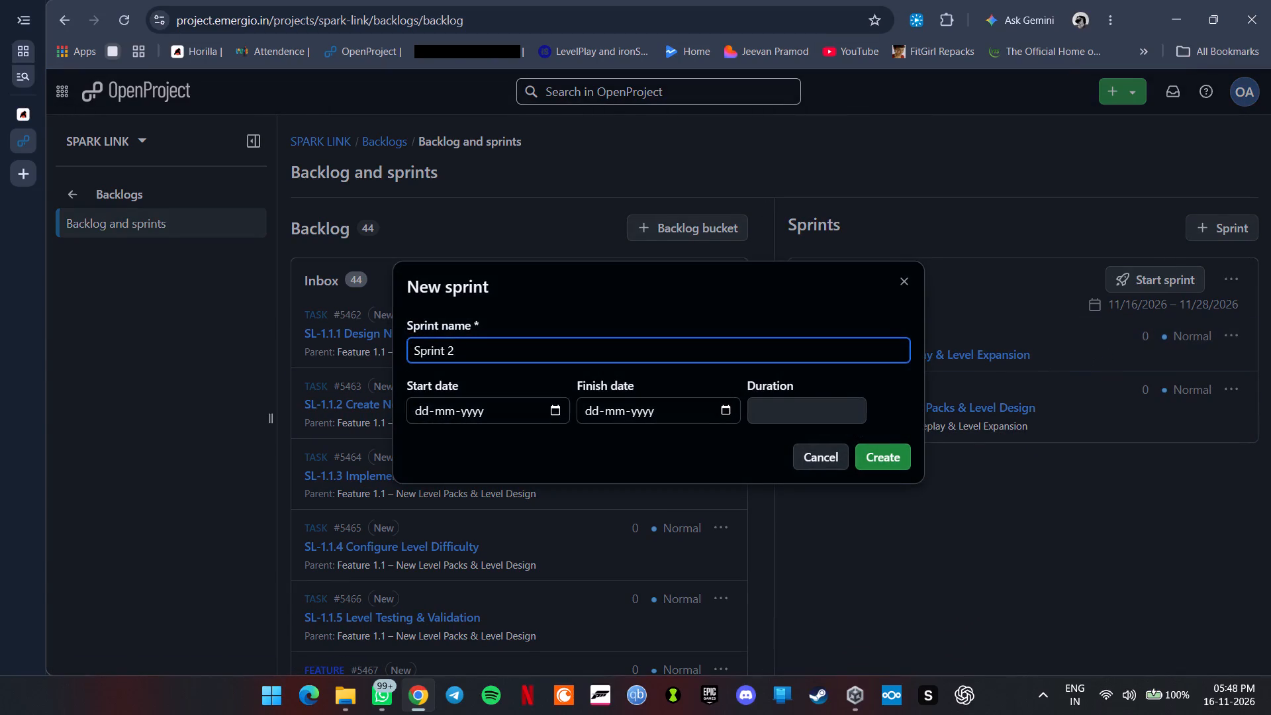
left_click(550, 414)
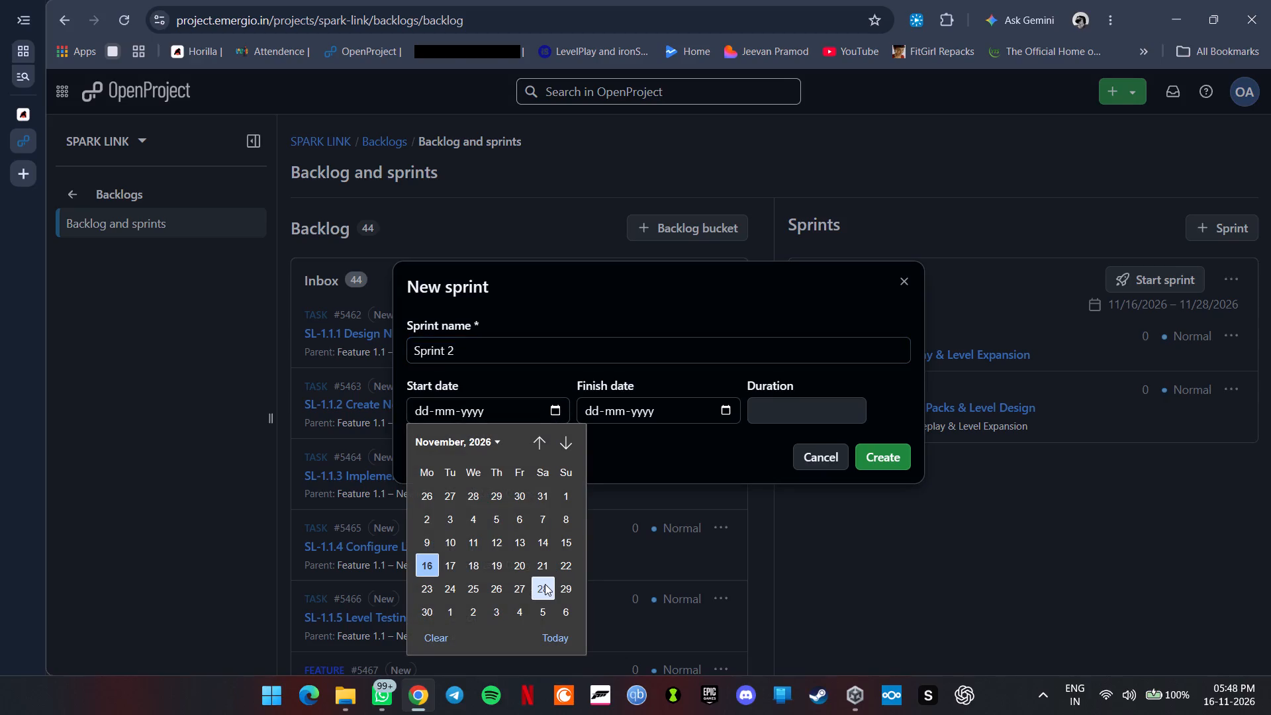
left_click(436, 603)
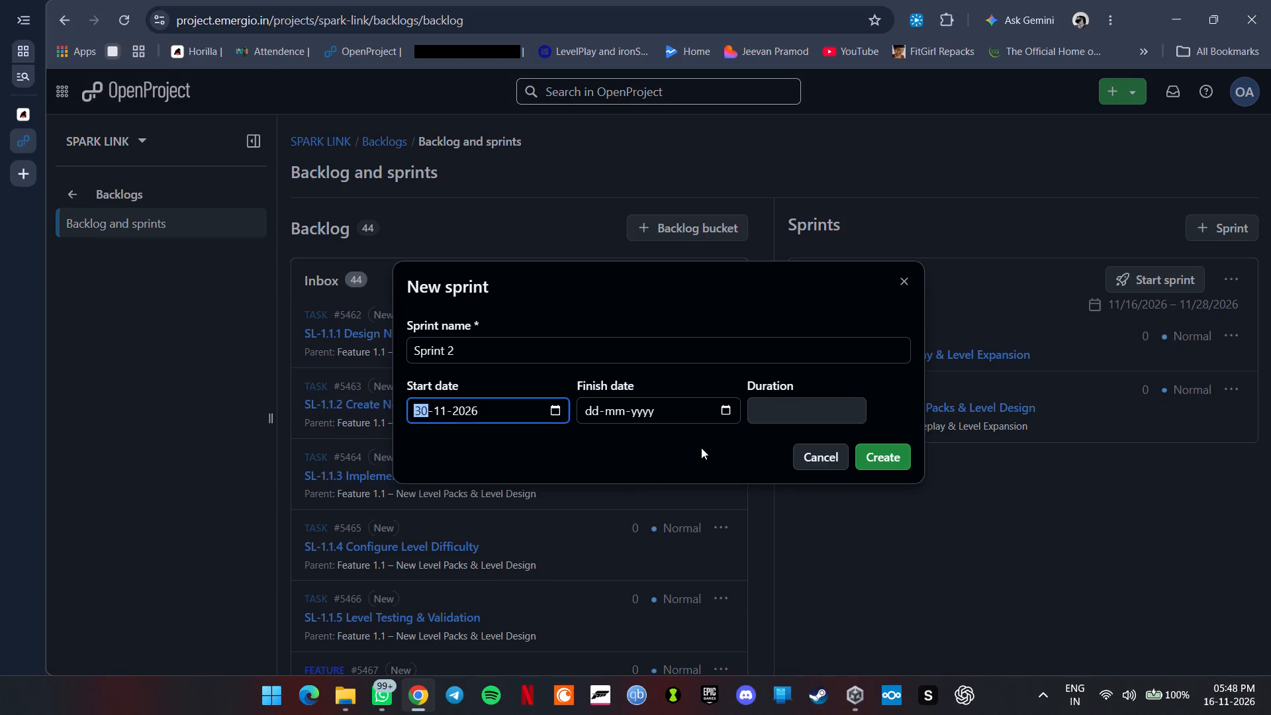
left_click(553, 410)
left_click(543, 585)
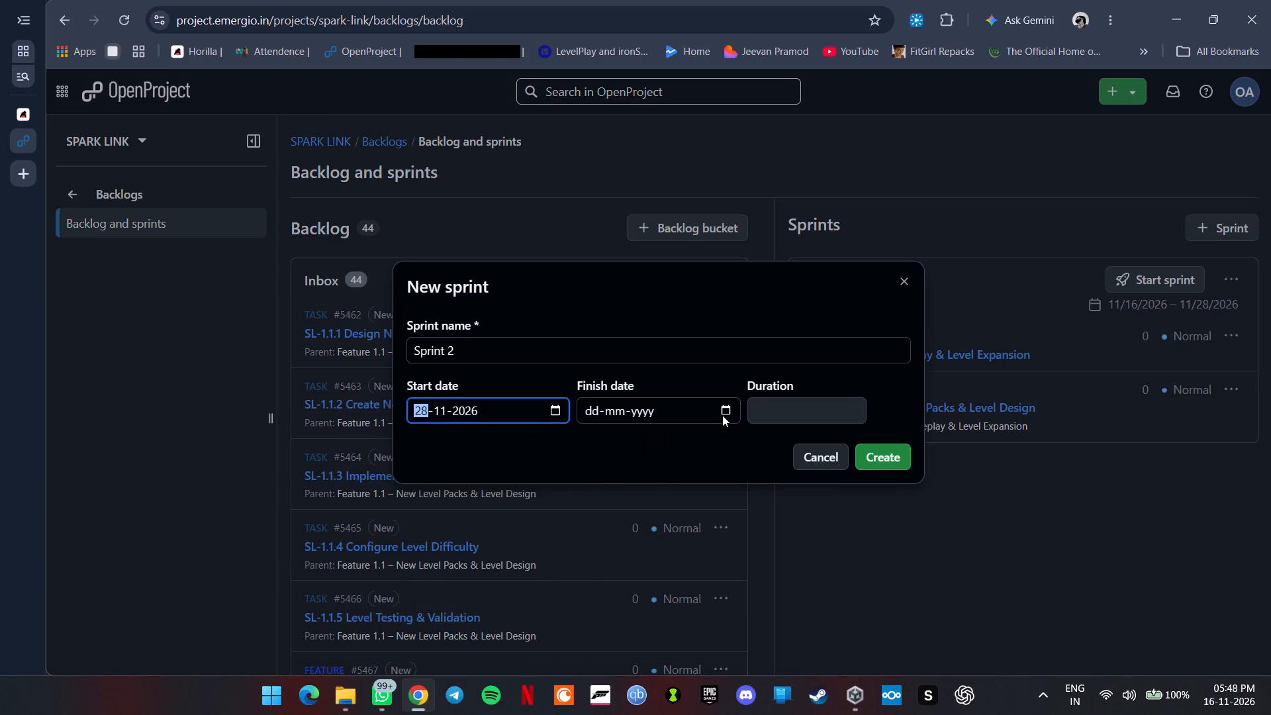
left_click(724, 412)
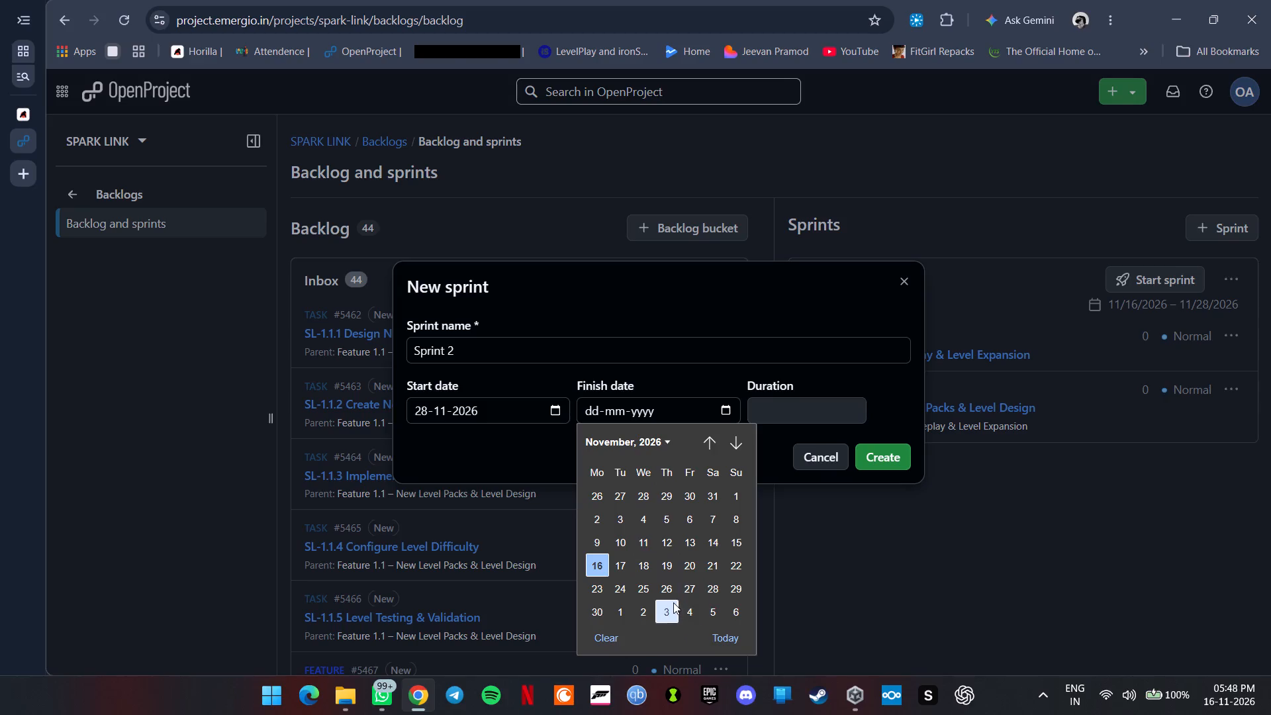
scroll(681, 602, "down", 1)
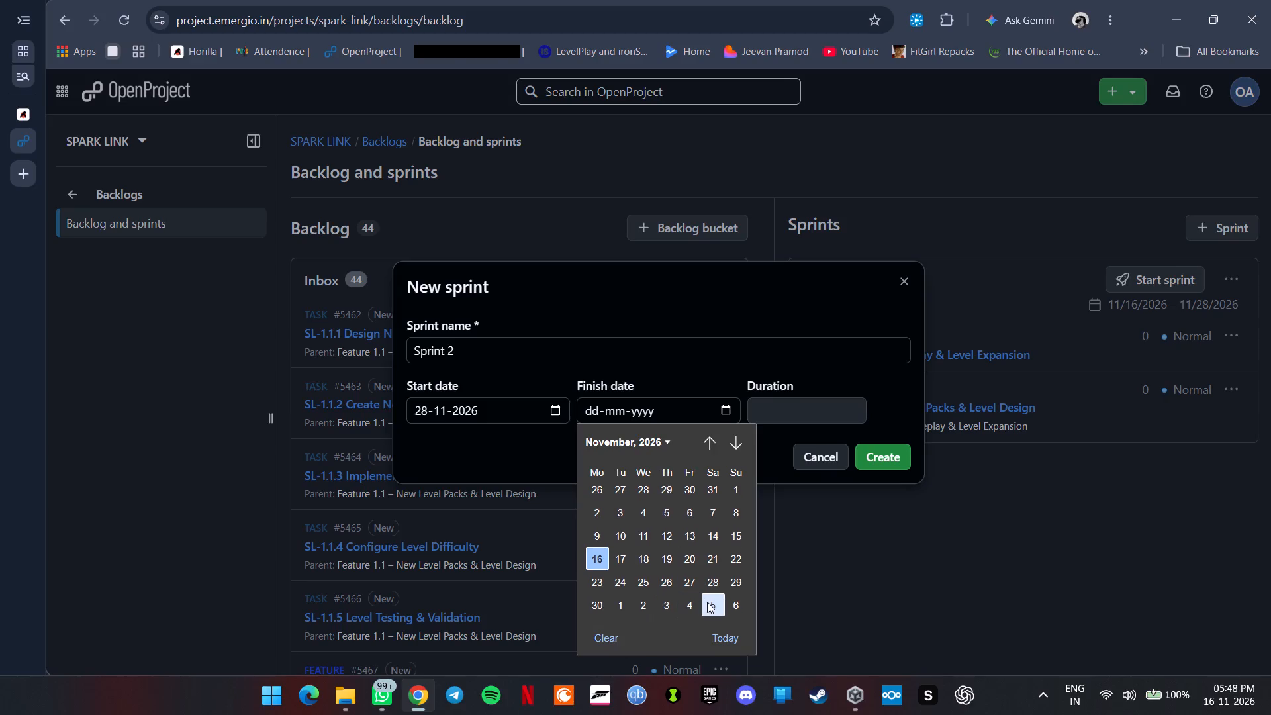
scroll(708, 602, "down", 2)
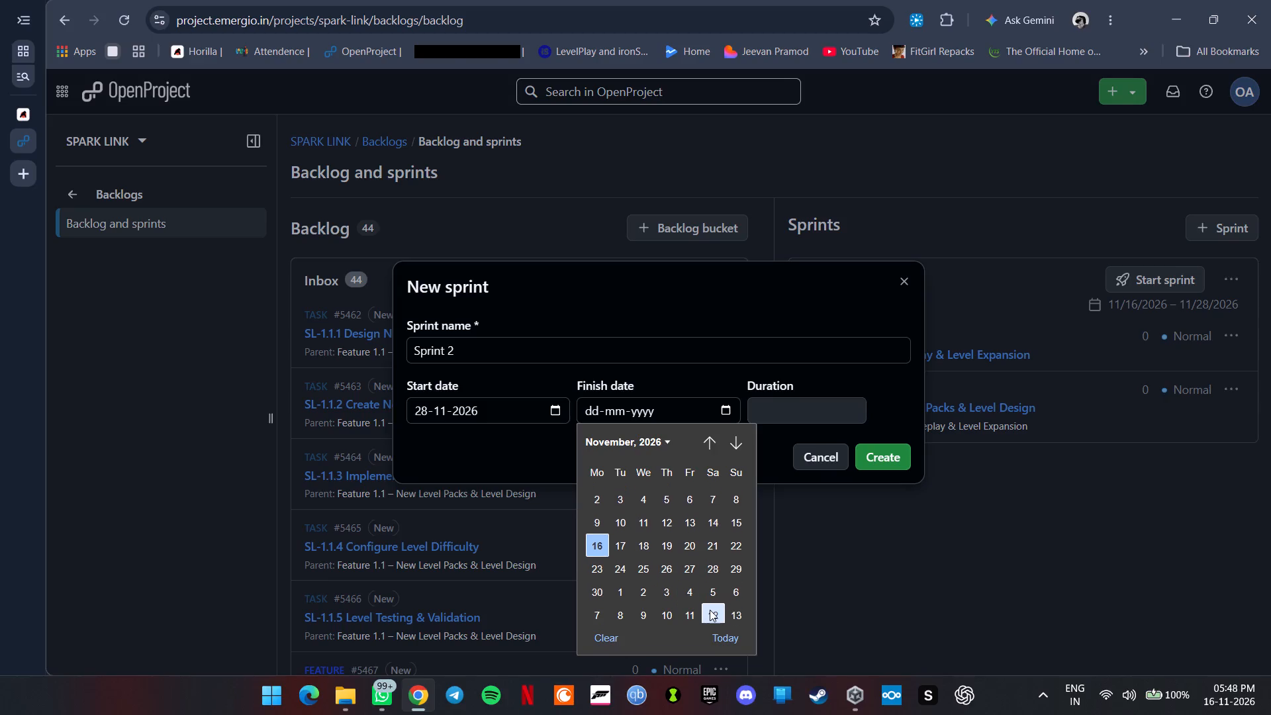
left_click(710, 610)
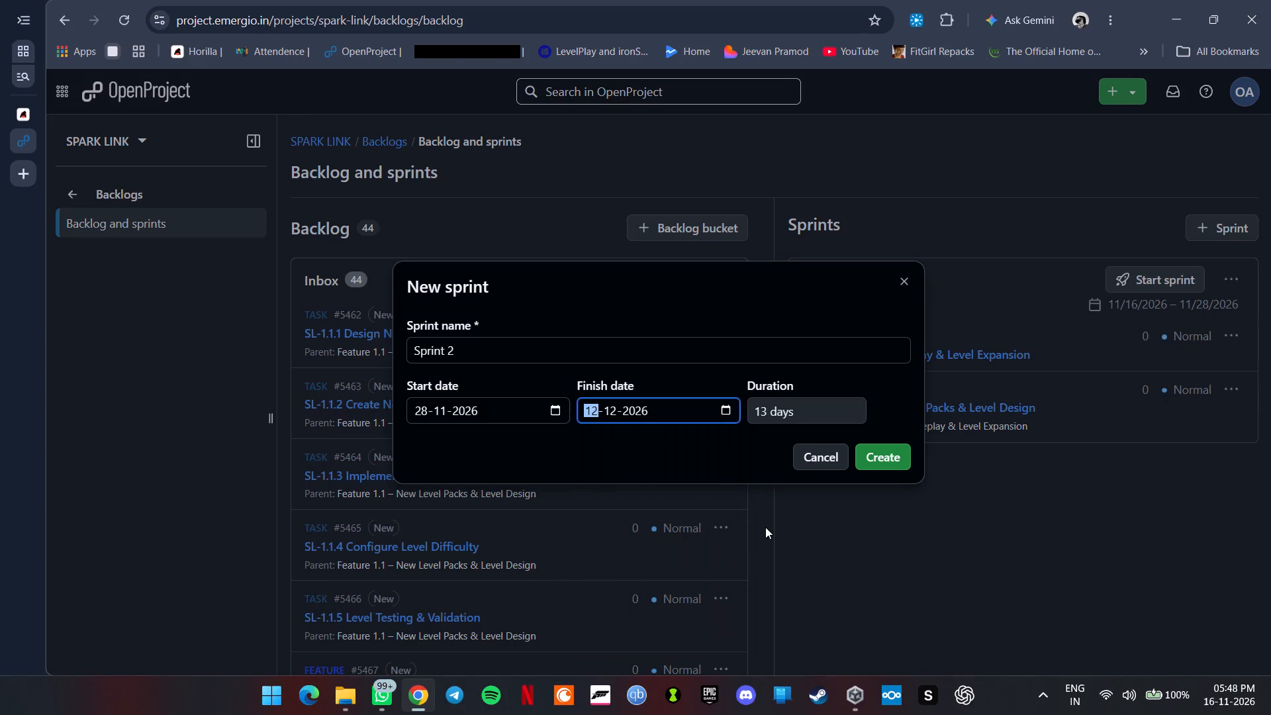
left_click(886, 457)
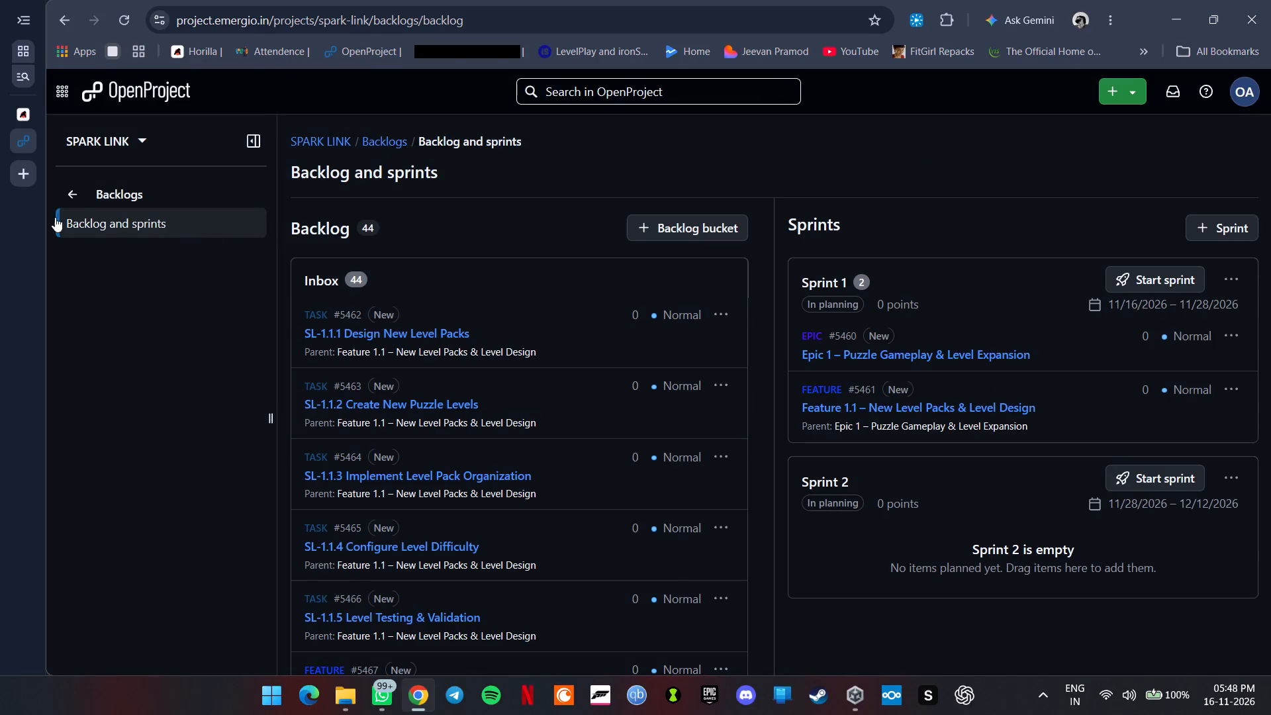
Permanently delete the duplicate task #5637 SL-2.3.1 MainMenu, which sits outside Feature 2.3 - Design, from the project's open work packages.
left_click(76, 191)
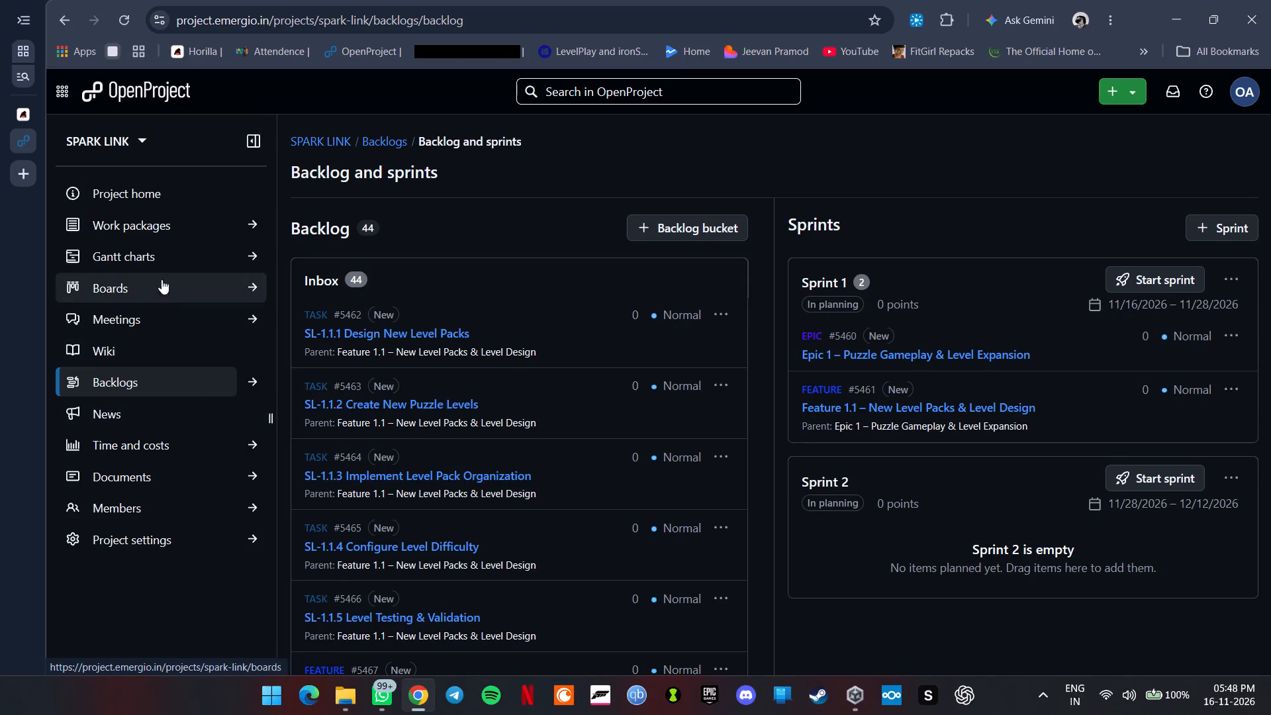
left_click(158, 236)
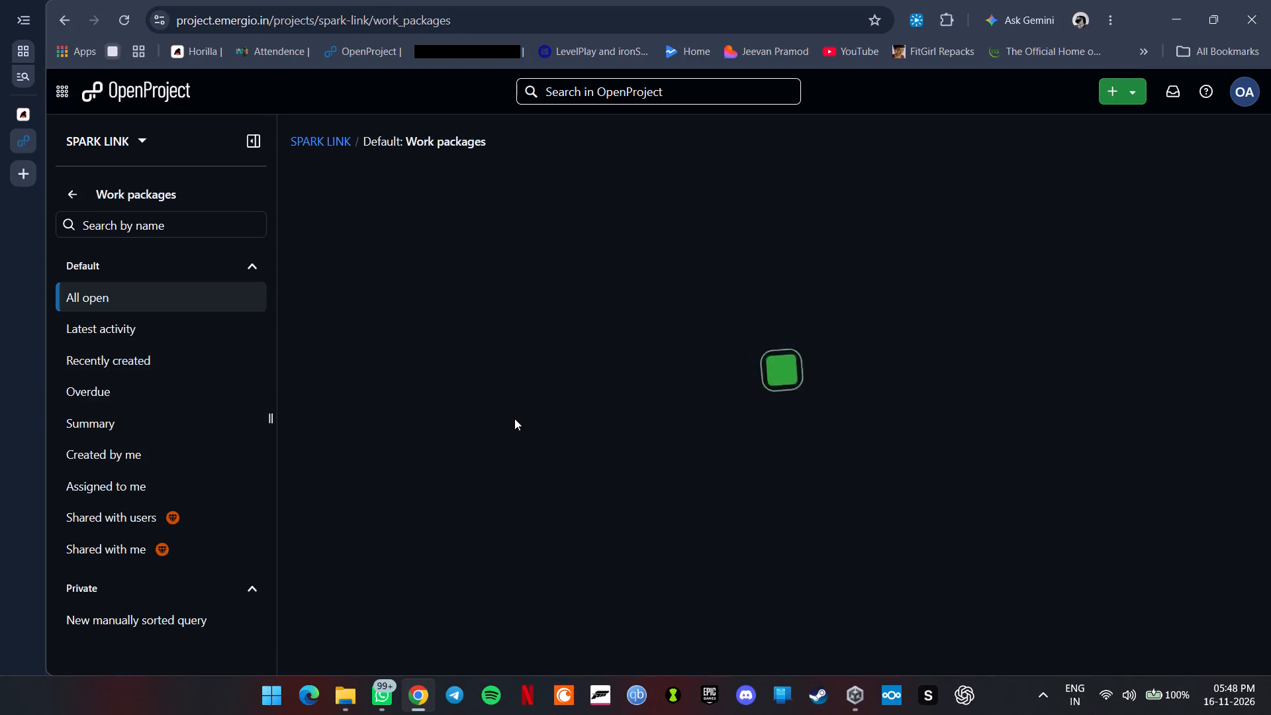
scroll(584, 429, "down", 14)
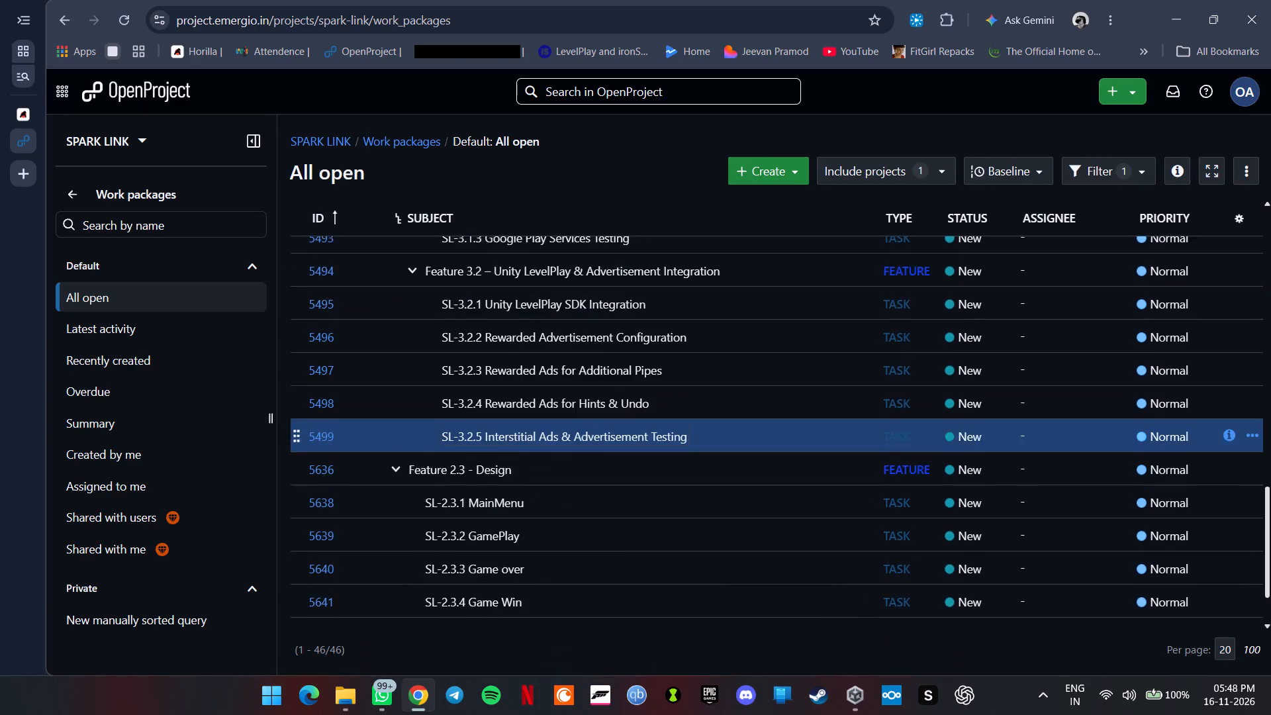
scroll(595, 428, "down", 11)
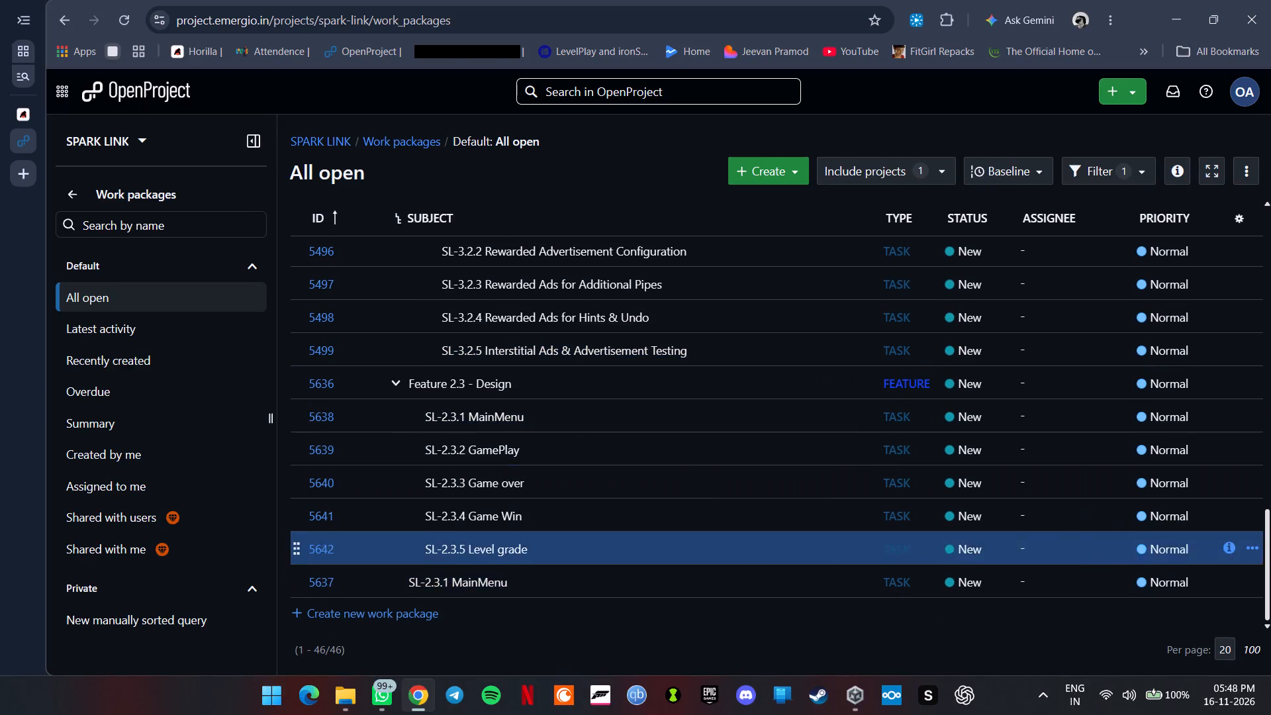
left_click(1248, 584)
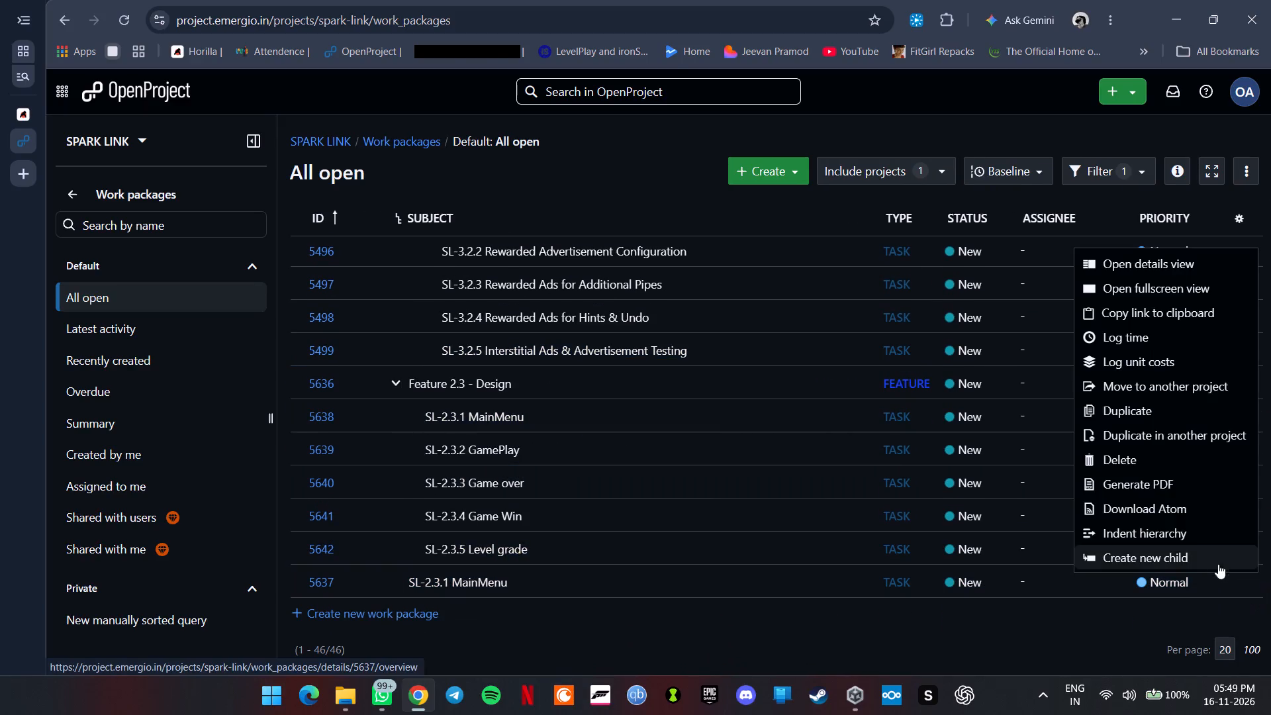
left_click(1121, 465)
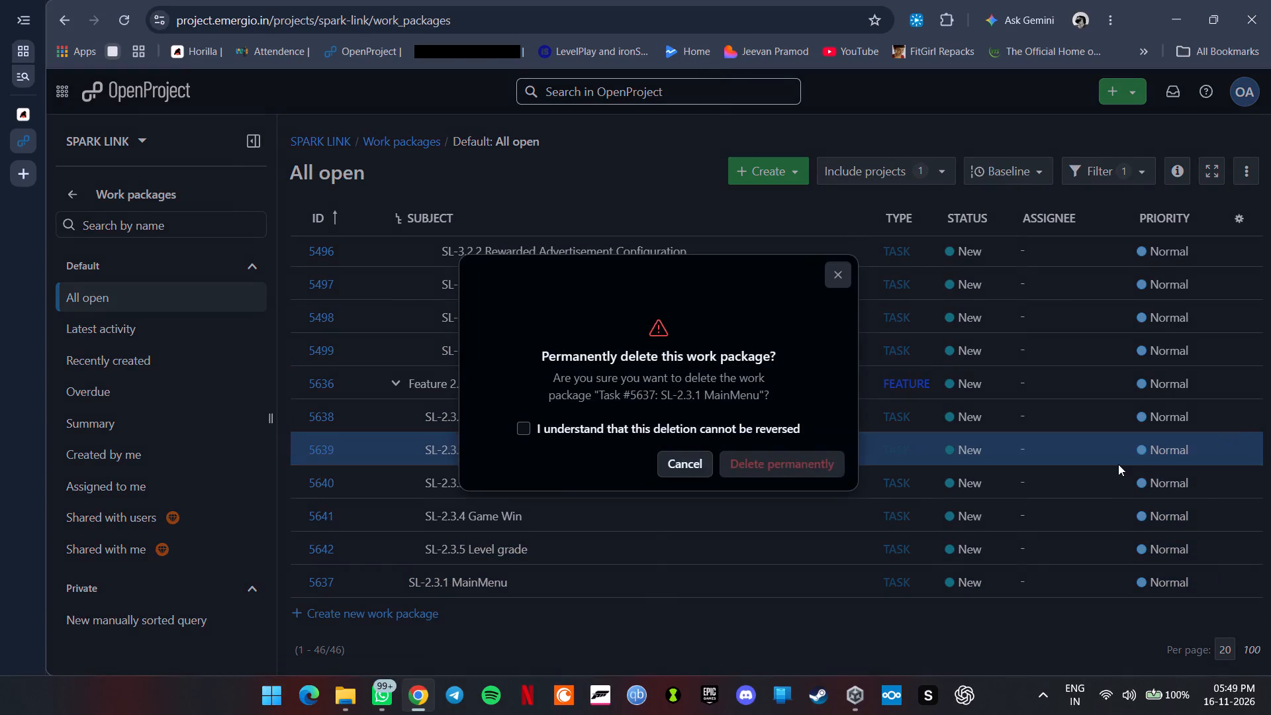
left_click(758, 474)
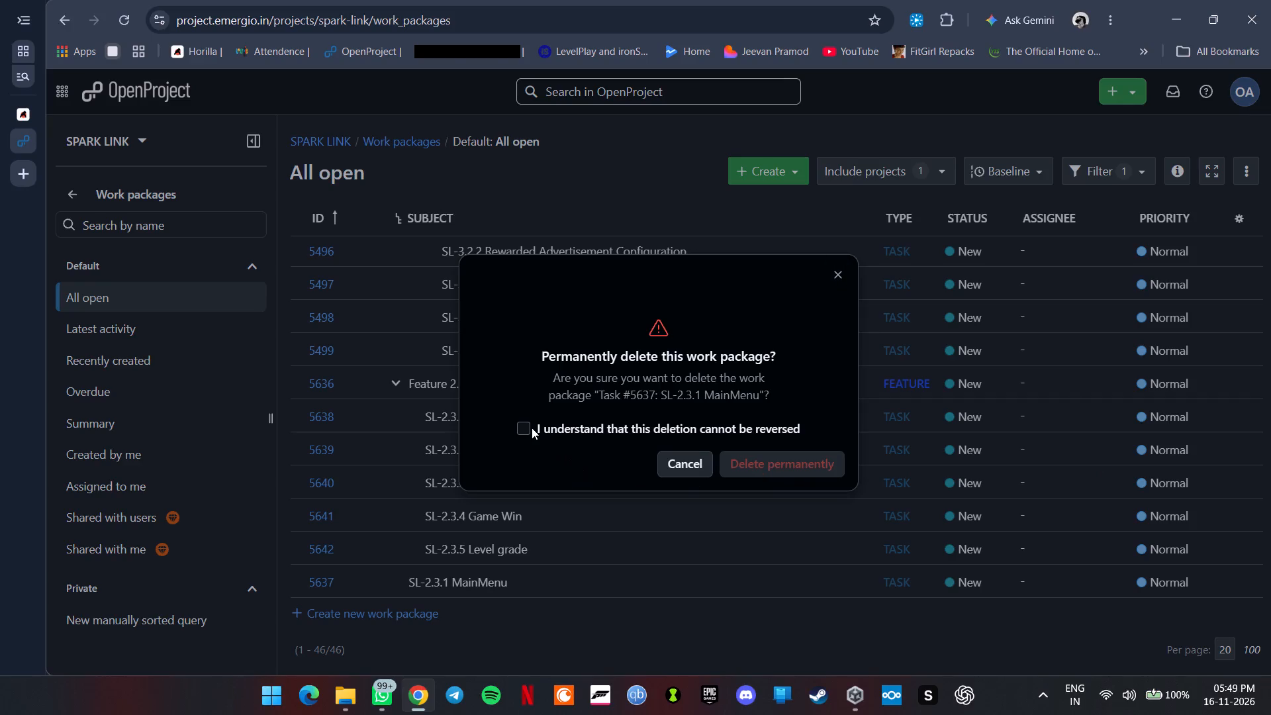
left_click(532, 428)
left_click(524, 427)
left_click(745, 455)
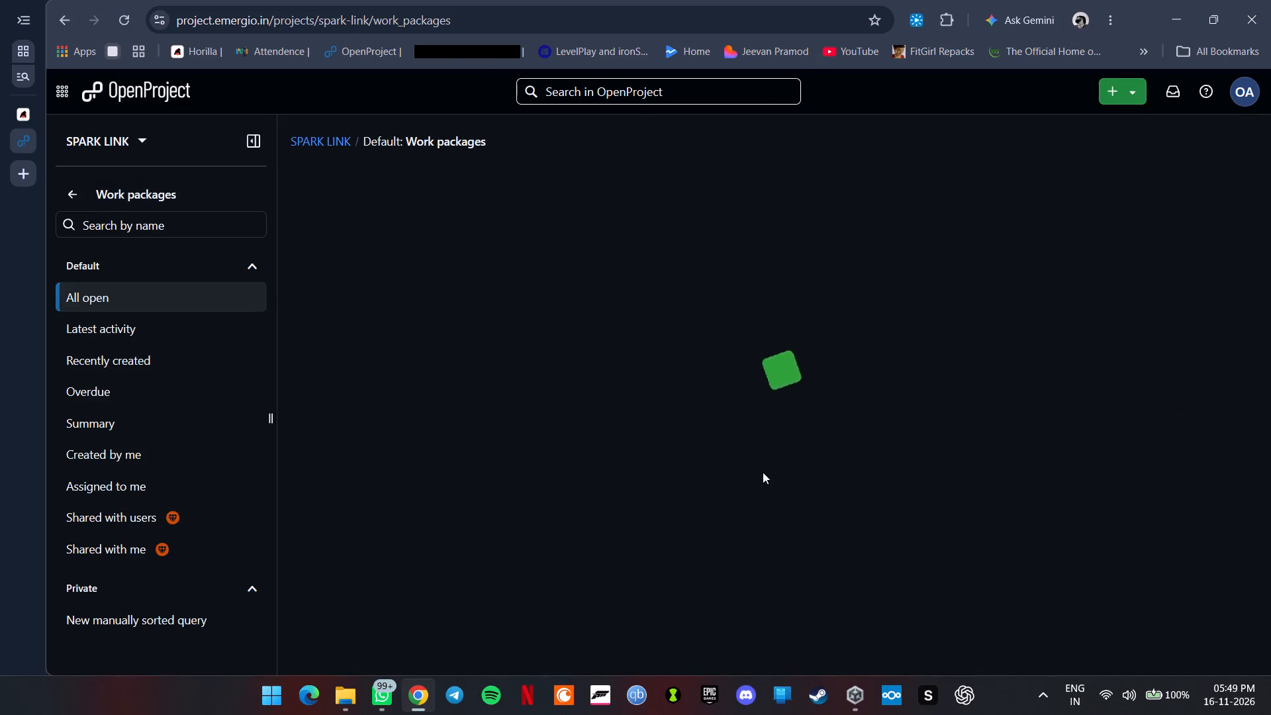
Review the epics, features and tasks in the open work packages list from Epic 1 down to Feature 2.3 - Design.
scroll(788, 477, "up", 5)
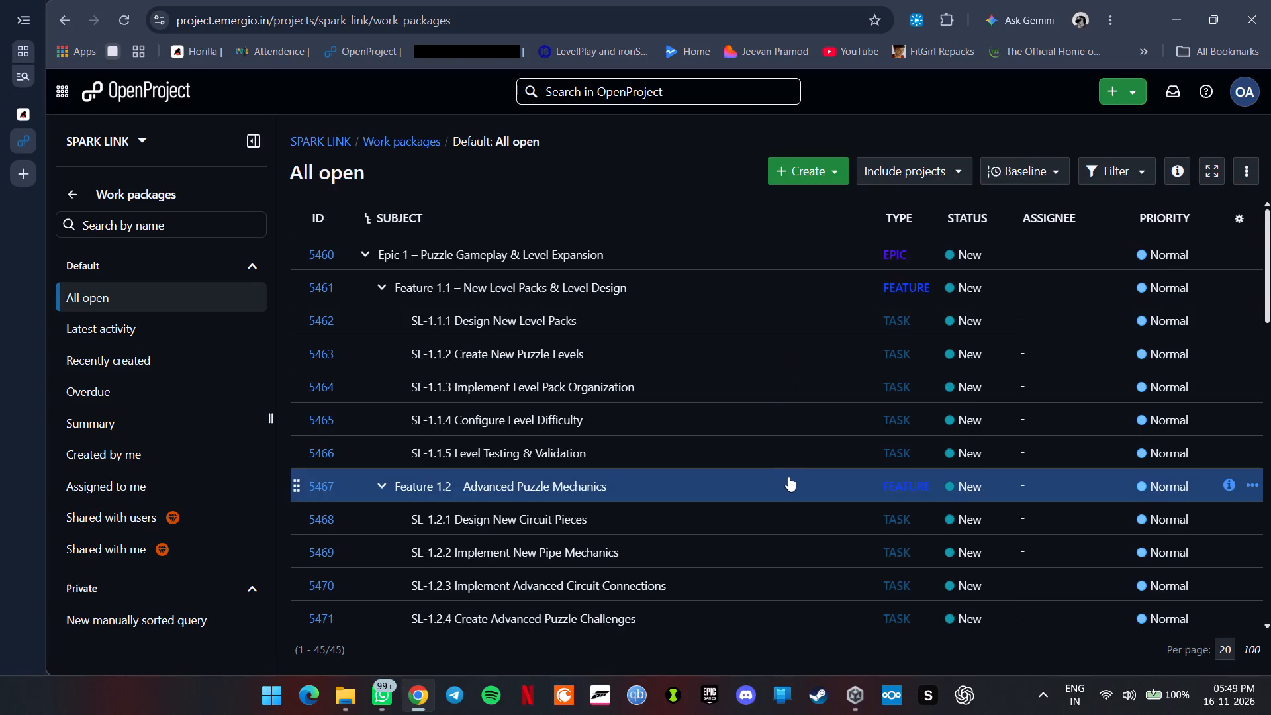
scroll(800, 402, "up", 2)
scroll(800, 402, "down", 3)
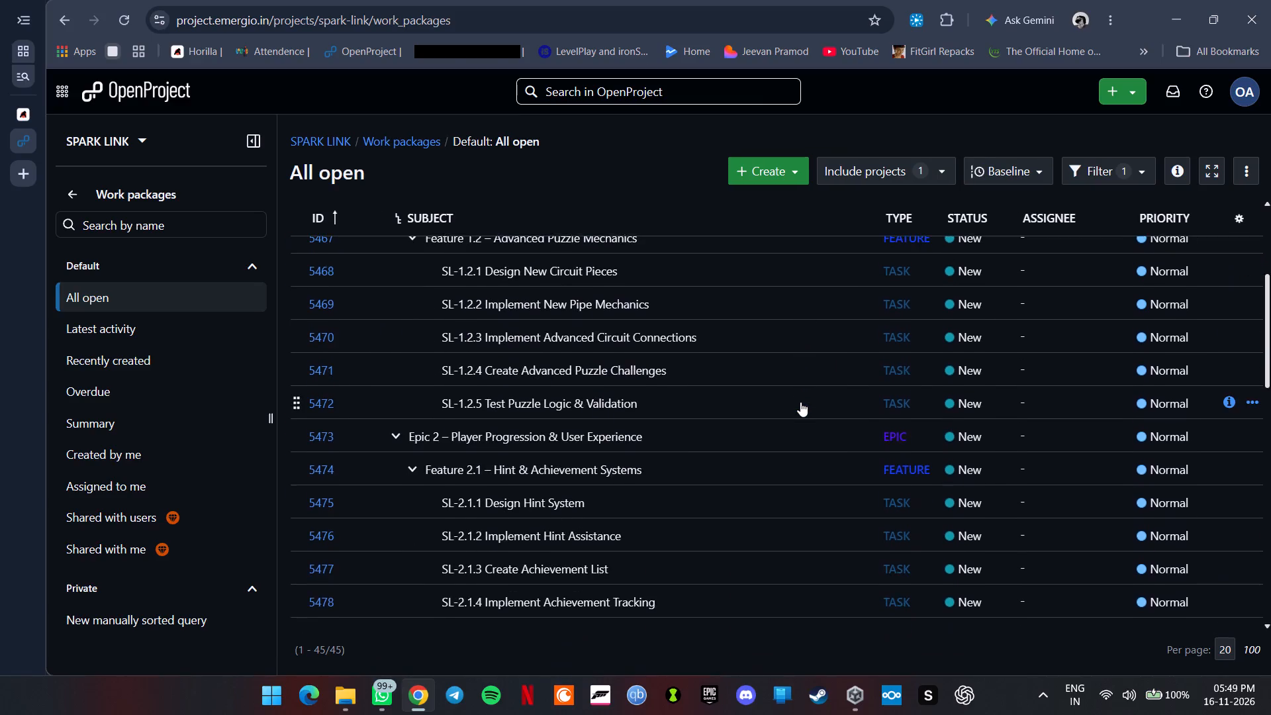
scroll(800, 402, "down", 2)
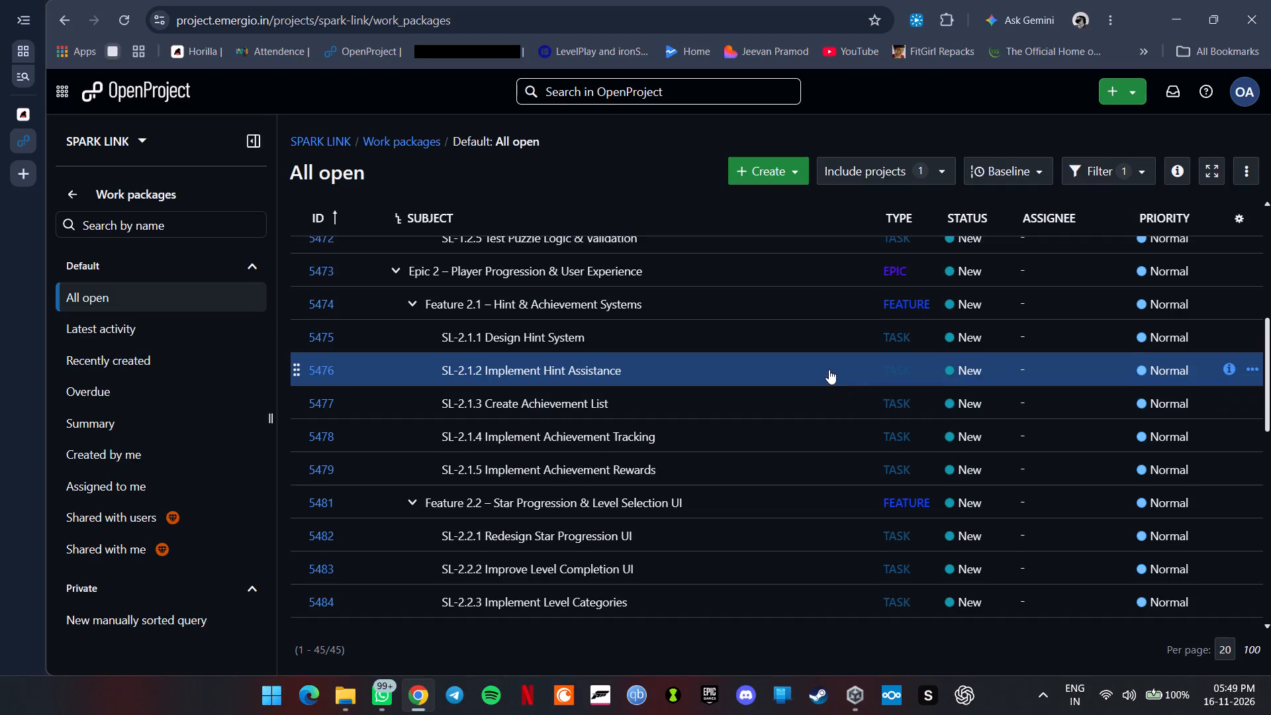
scroll(798, 372, "up", 2)
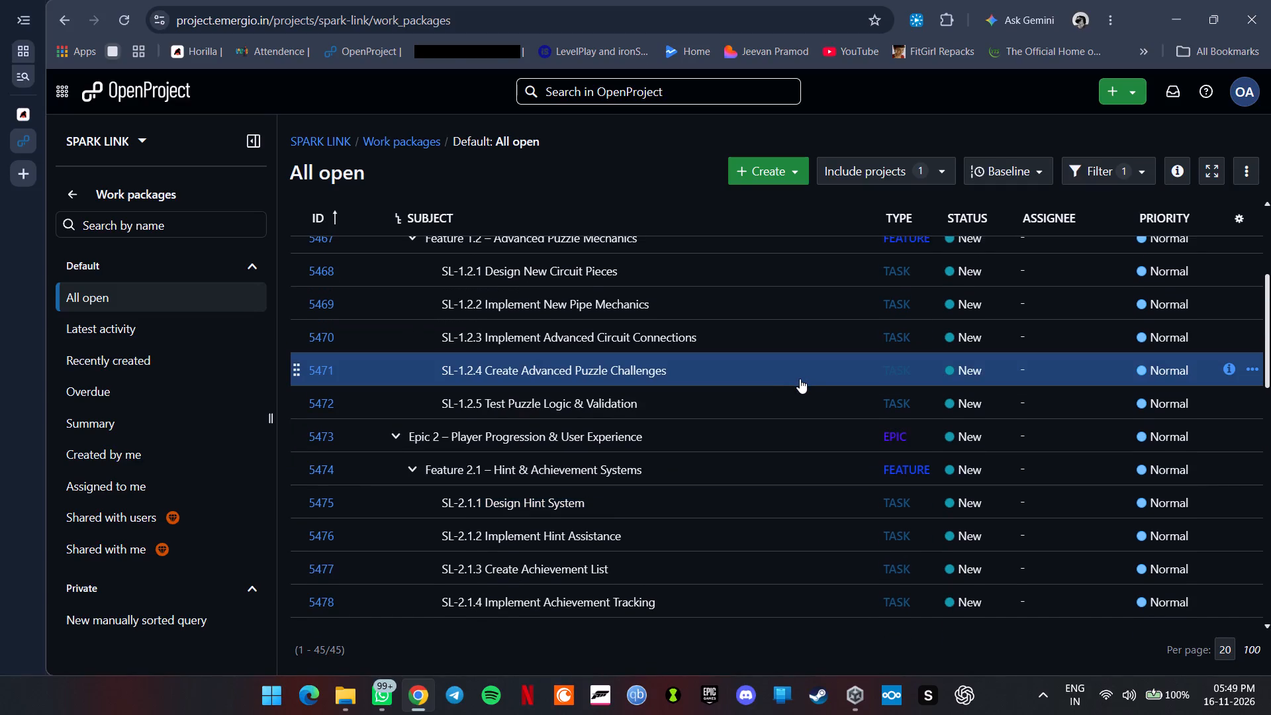
scroll(782, 373, "down", 1)
scroll(782, 373, "up", 2)
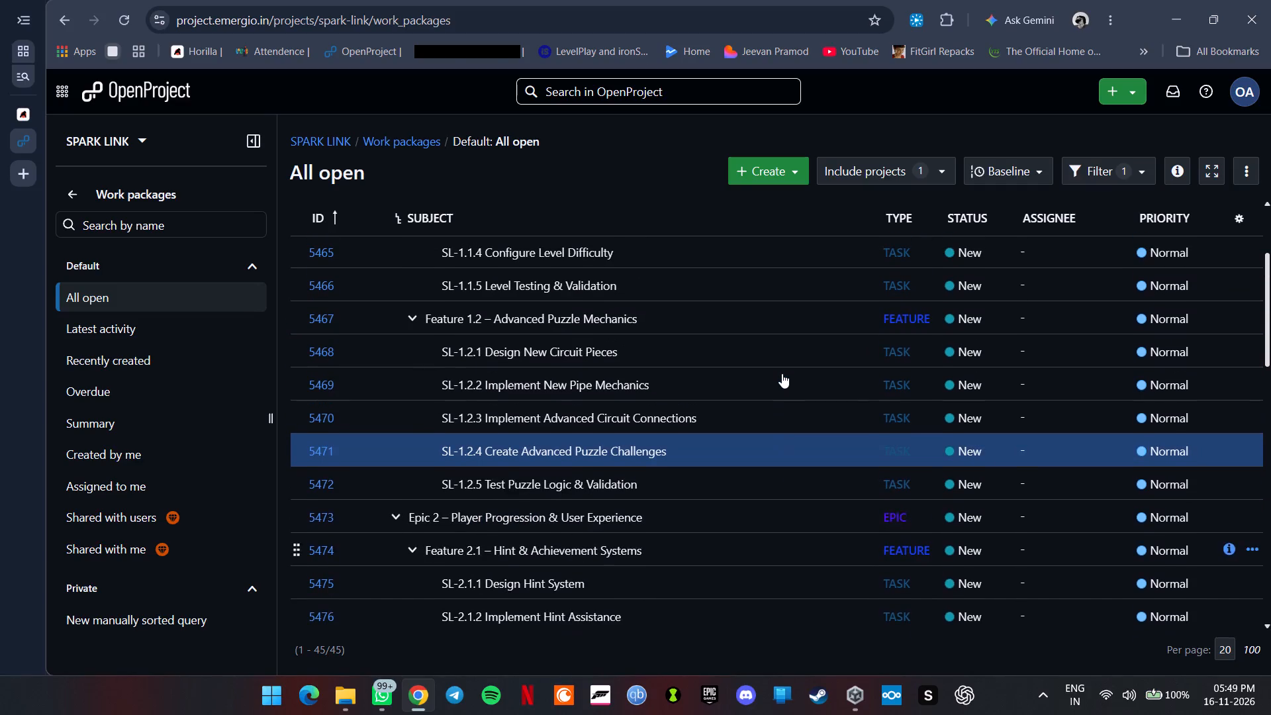
scroll(782, 373, "down", 9)
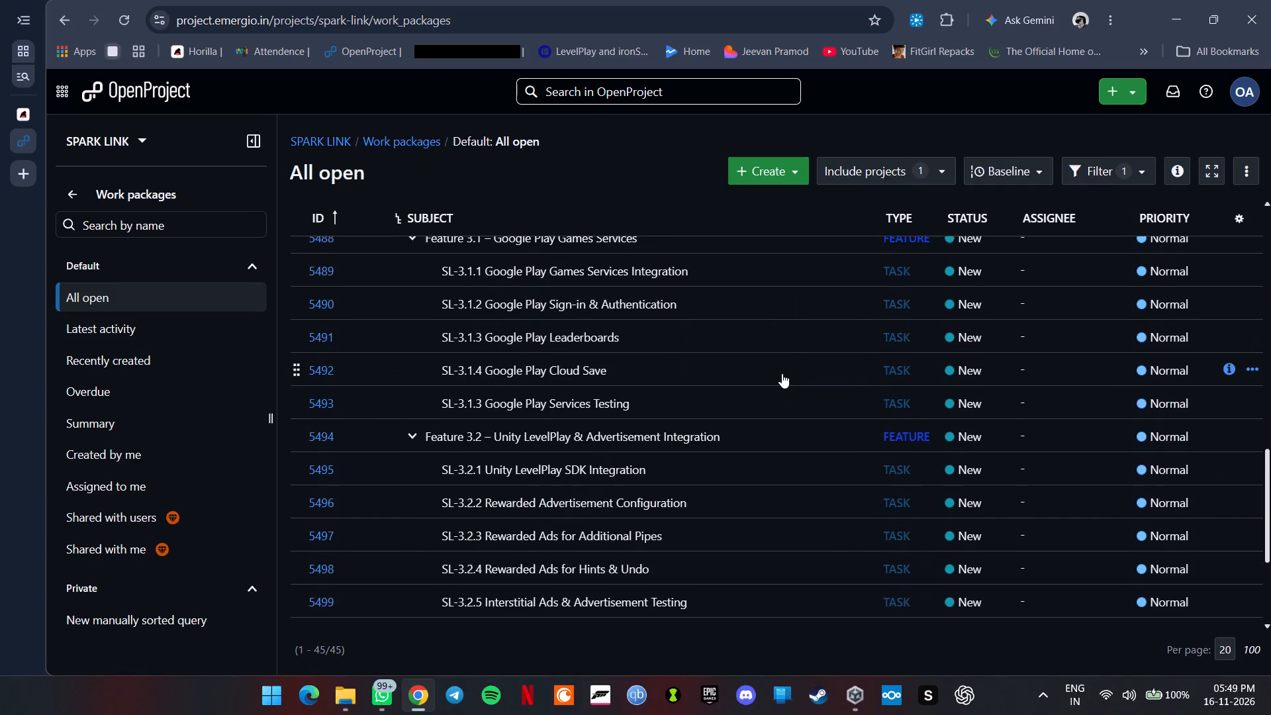
scroll(782, 373, "down", 6)
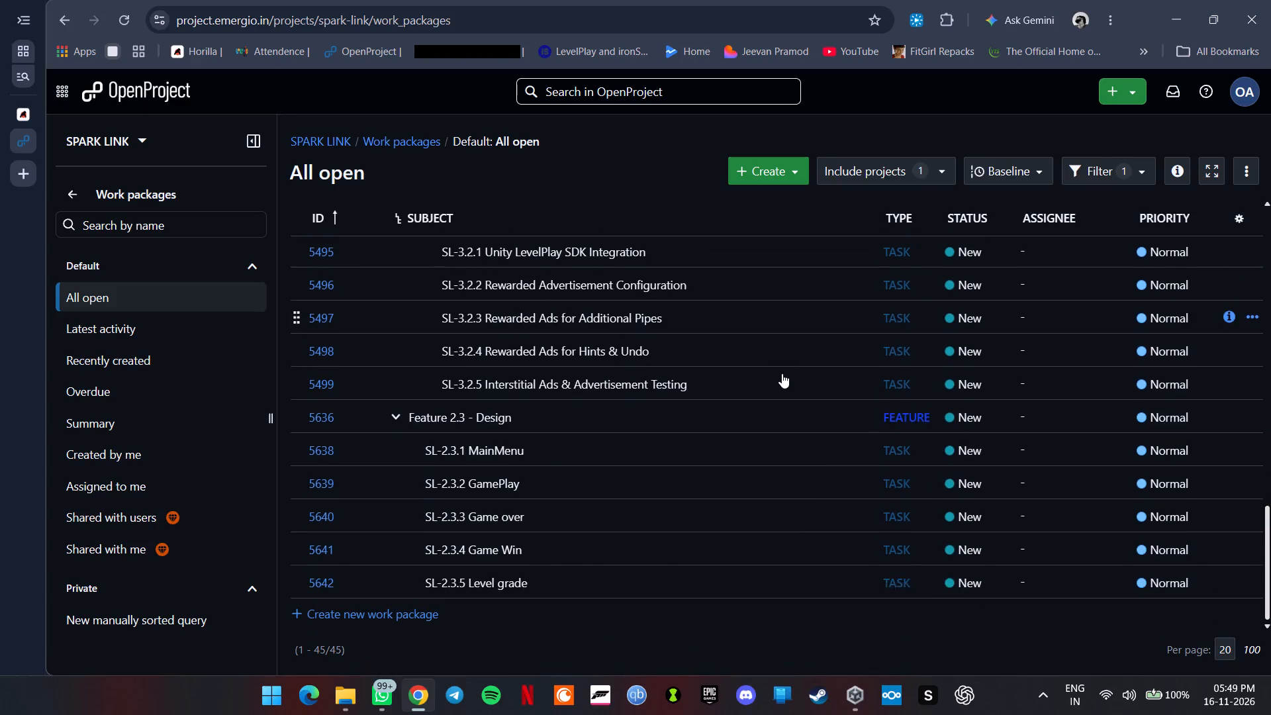
scroll(782, 373, "down", 7)
Permanently delete task #5491 SL-3.1.3 Google Play Leaderboards under Feature 3.1 – Google Play Games Services.
scroll(782, 373, "up", 4)
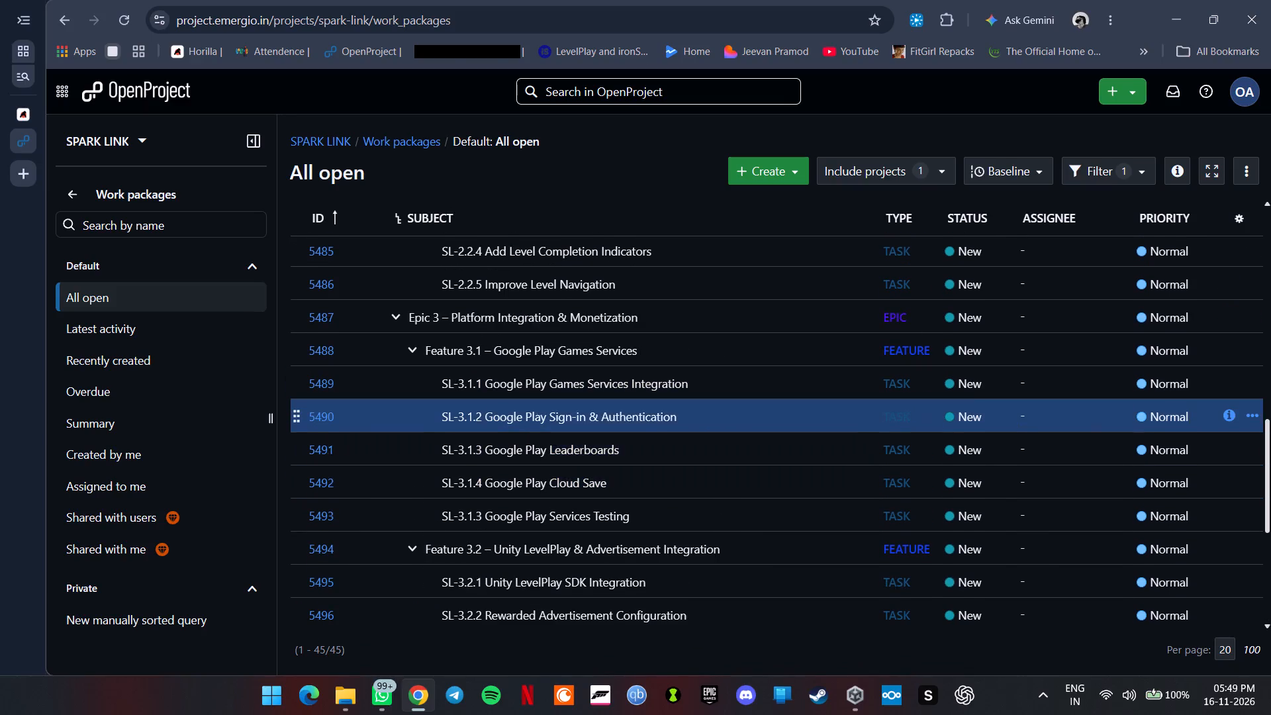
left_click(1246, 445)
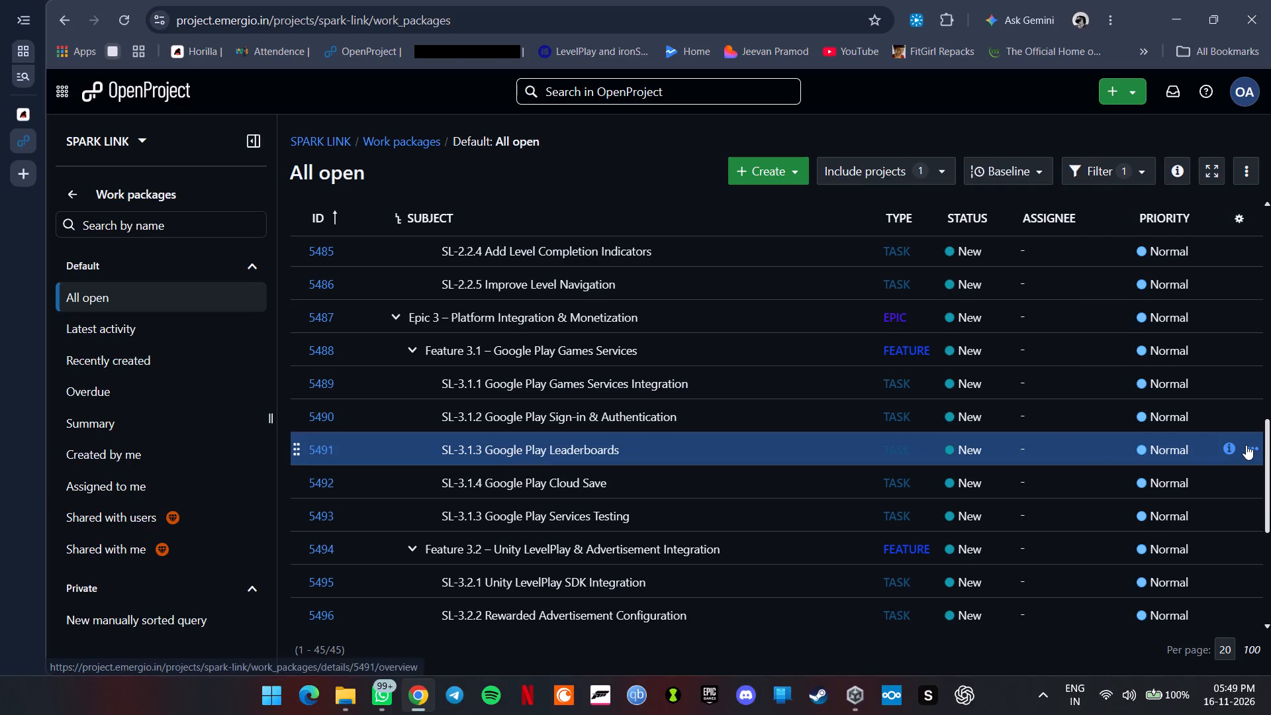
left_click(1148, 298)
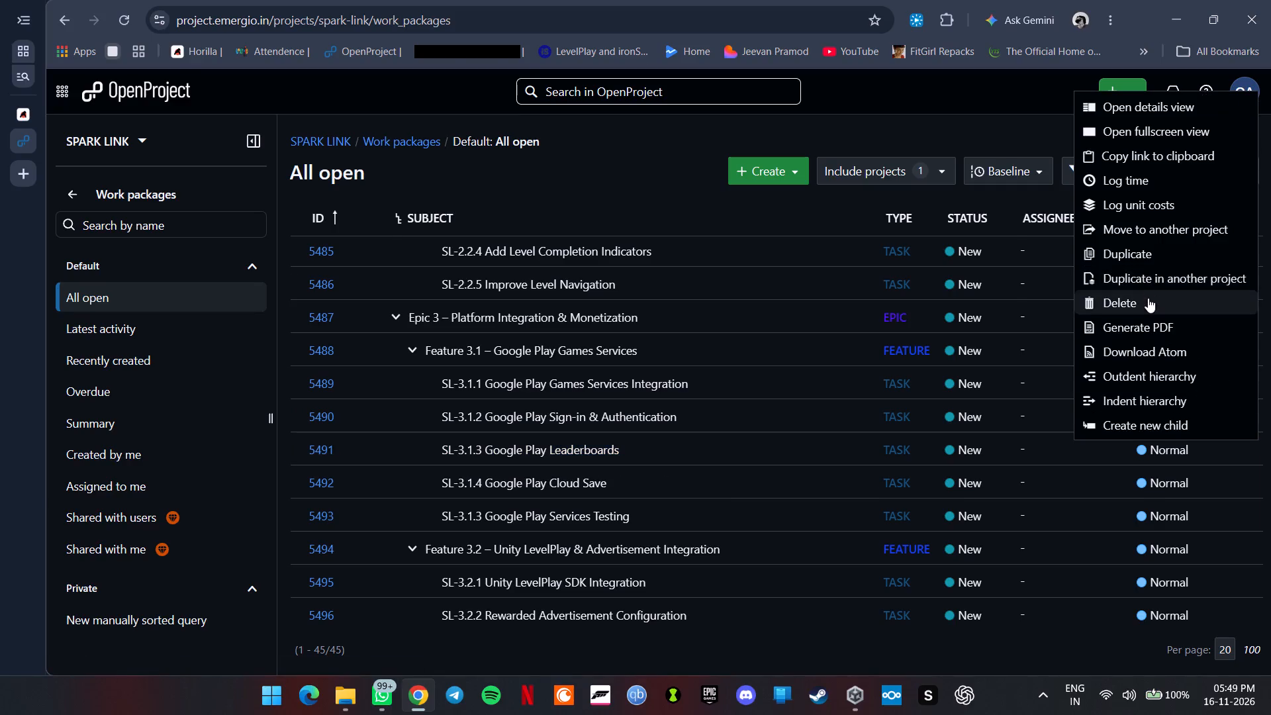
left_click(522, 429)
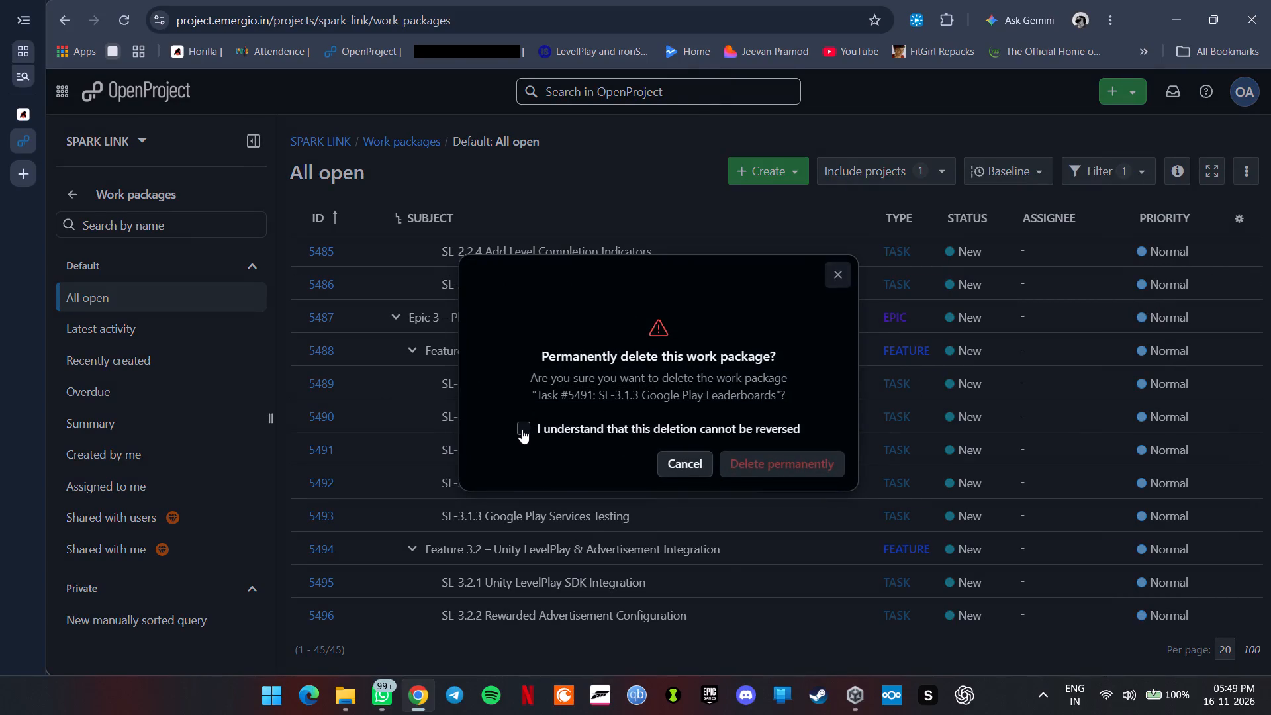
left_click(754, 455)
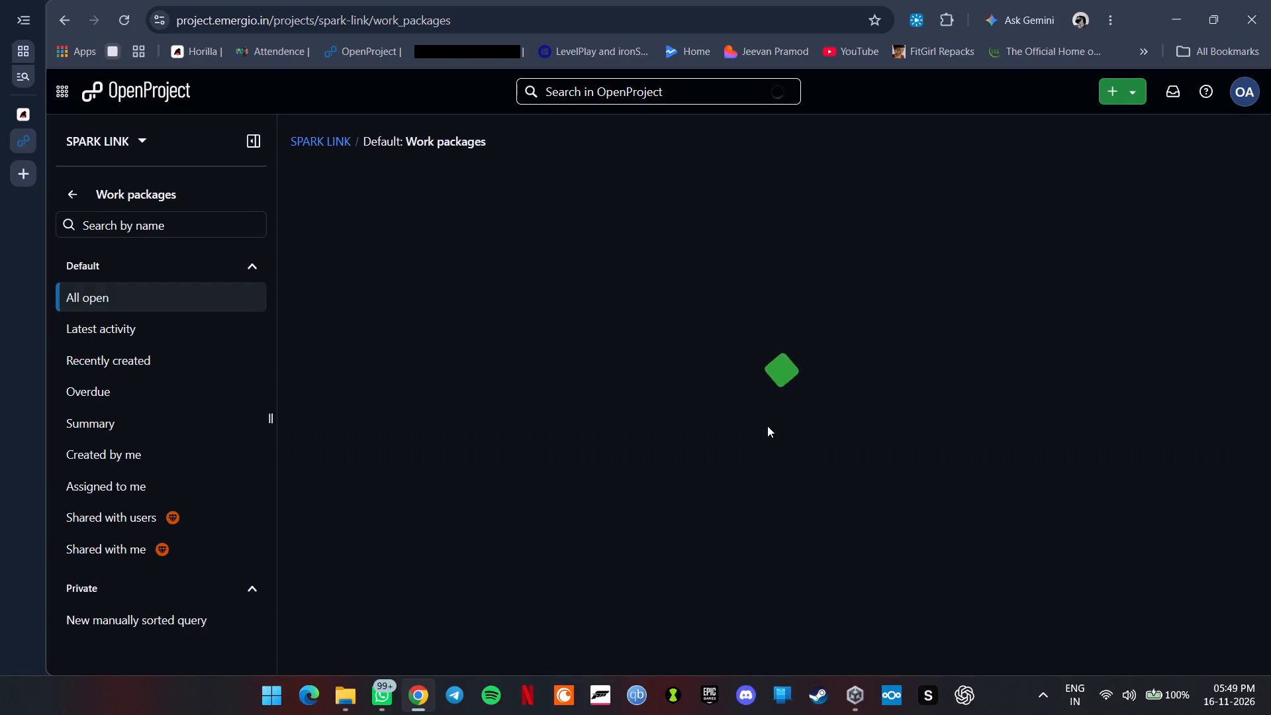
Open the available actions for task #5492 SL-3.1.4 Google Play Cloud Save under Feature 3.1 – Google Play Games Services.
scroll(857, 444, "down", 7)
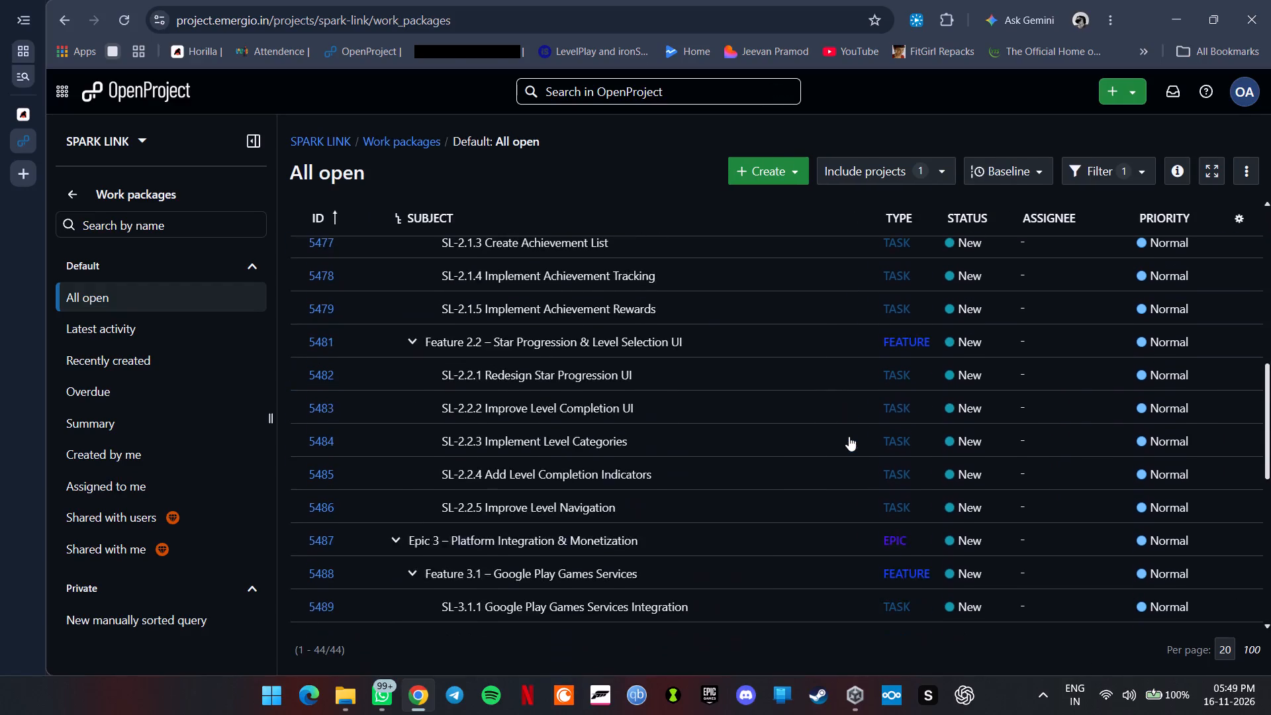
scroll(849, 436, "up", 1)
scroll(849, 436, "down", 2)
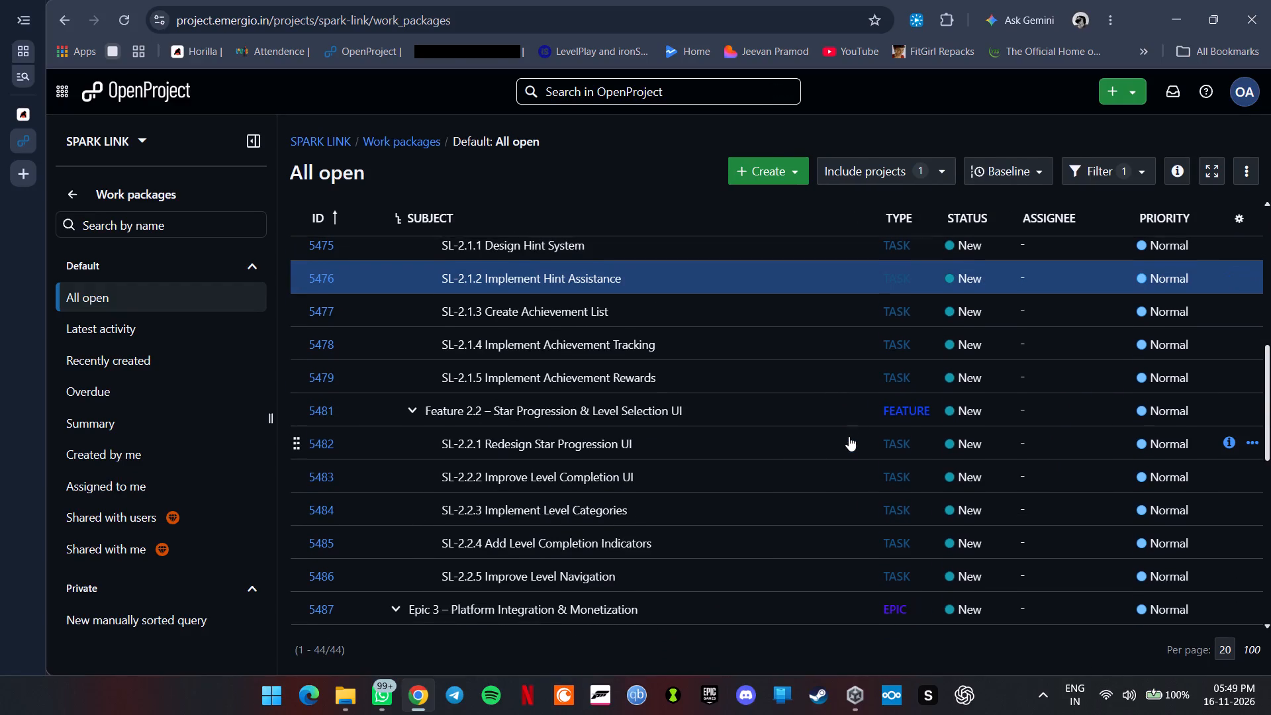
scroll(849, 436, "down", 2)
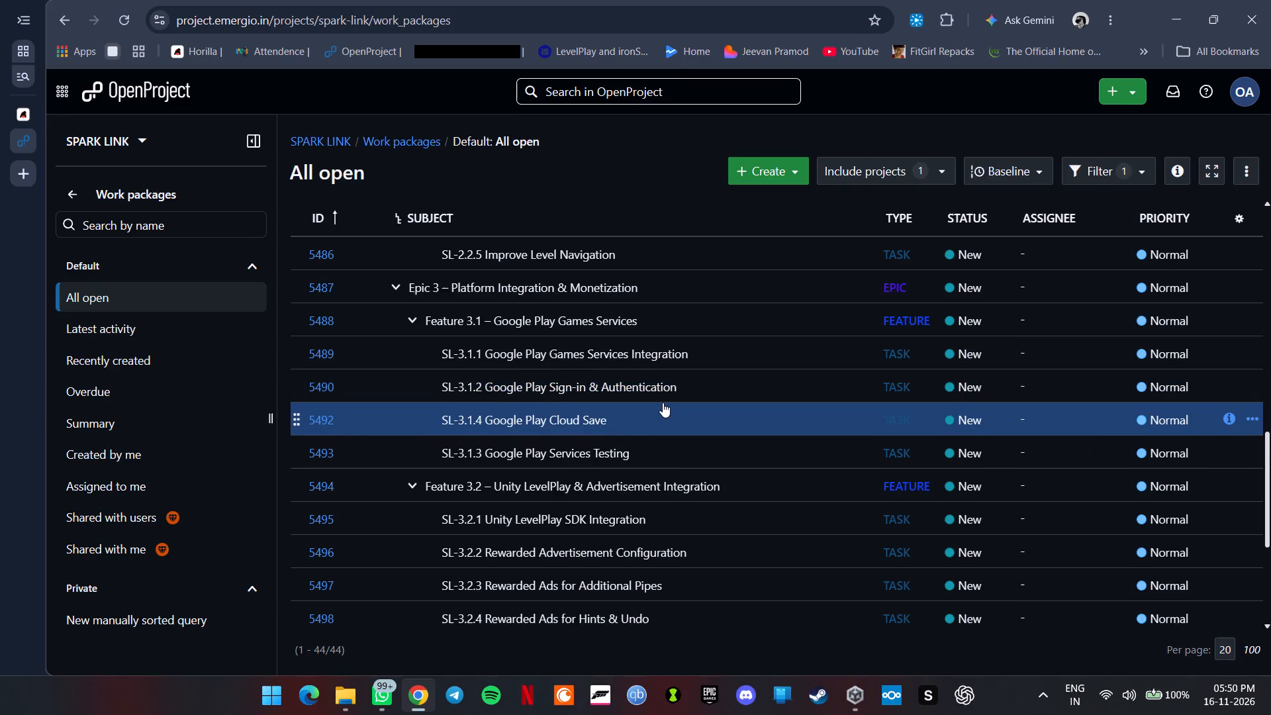
scroll(673, 429, "down", 1)
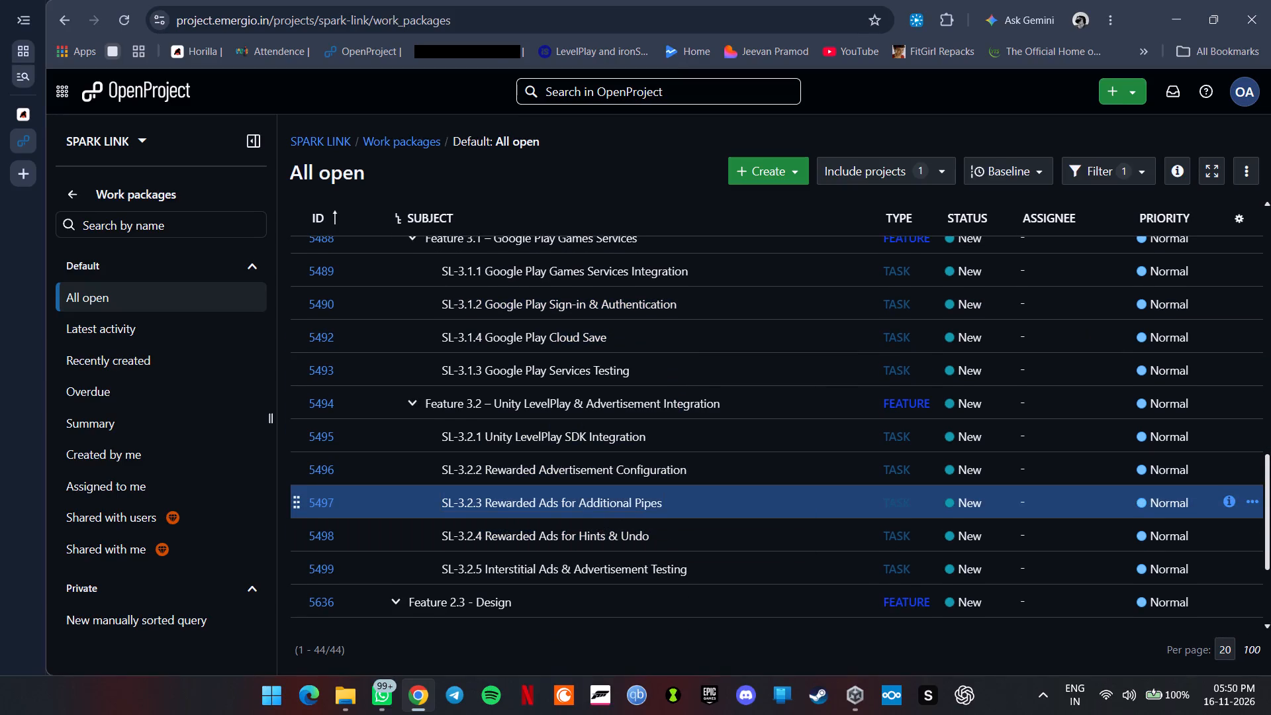
scroll(590, 522, "down", 3)
scroll(590, 522, "up", 4)
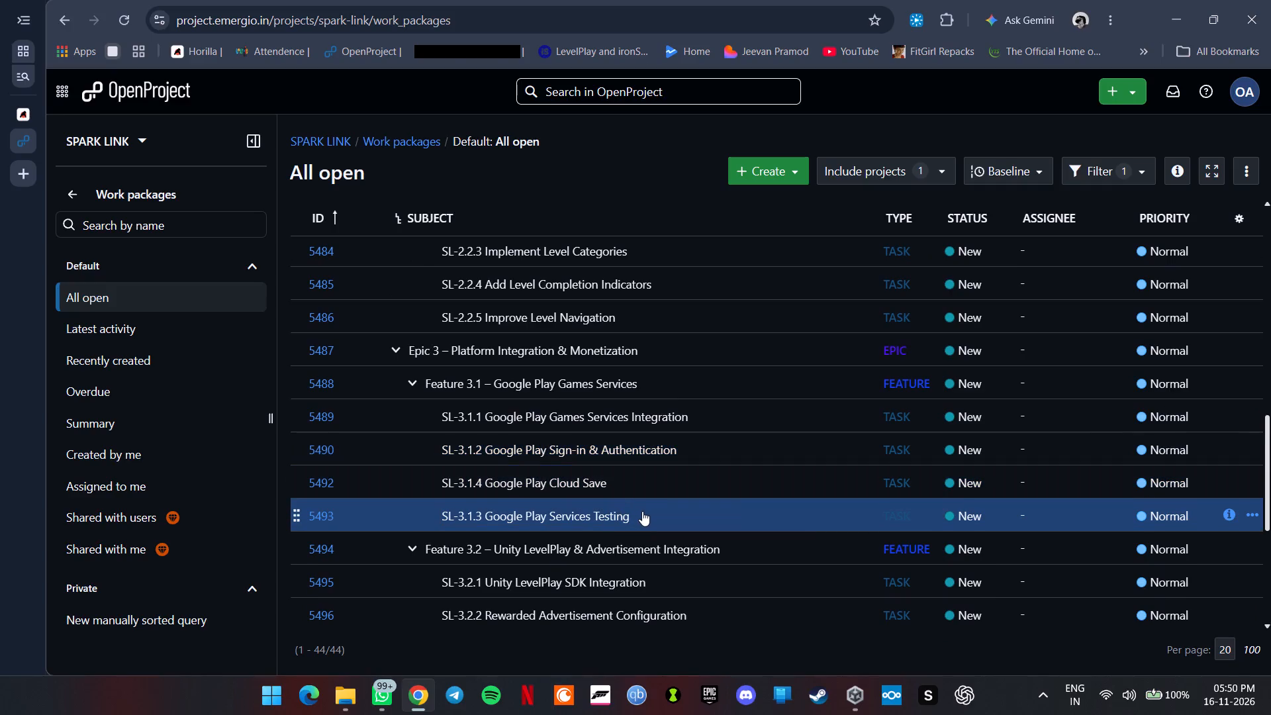
left_click(1247, 478)
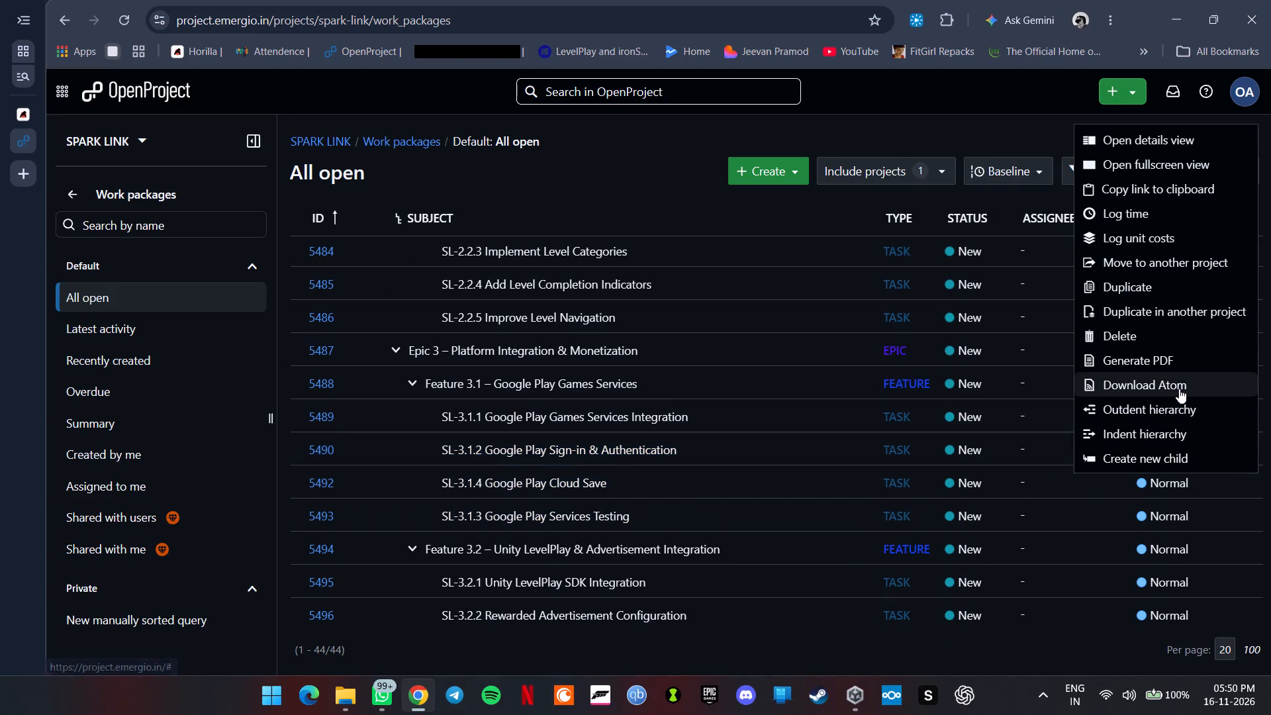
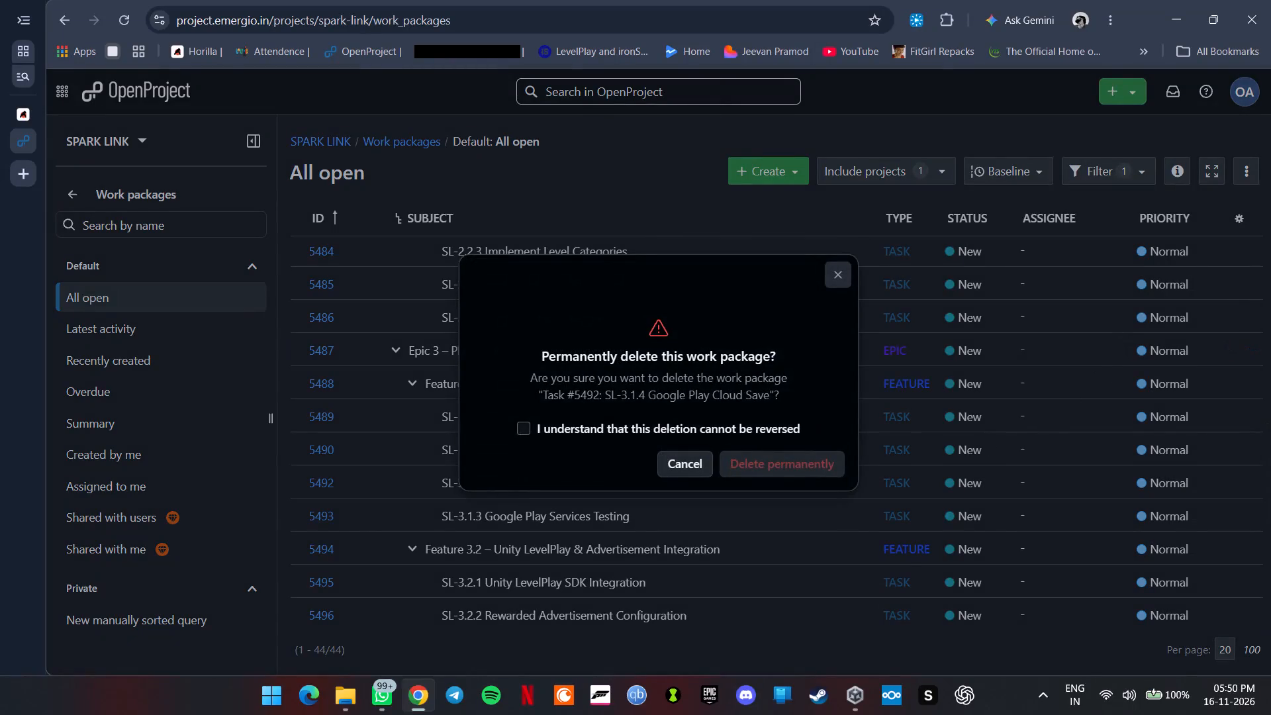
Permanently delete task #5492 SL-3.1.4 Google Play Cloud Save, acknowledging that the deletion cannot be reversed.
left_click(520, 432)
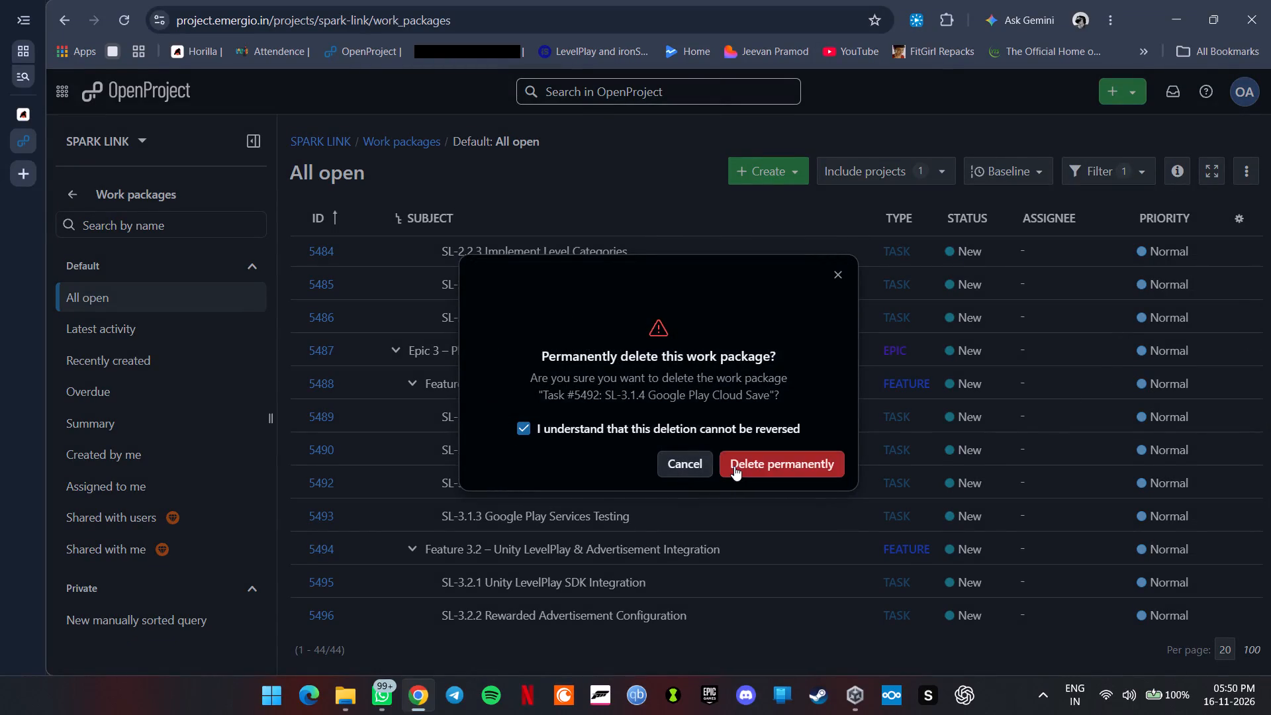
left_click(734, 466)
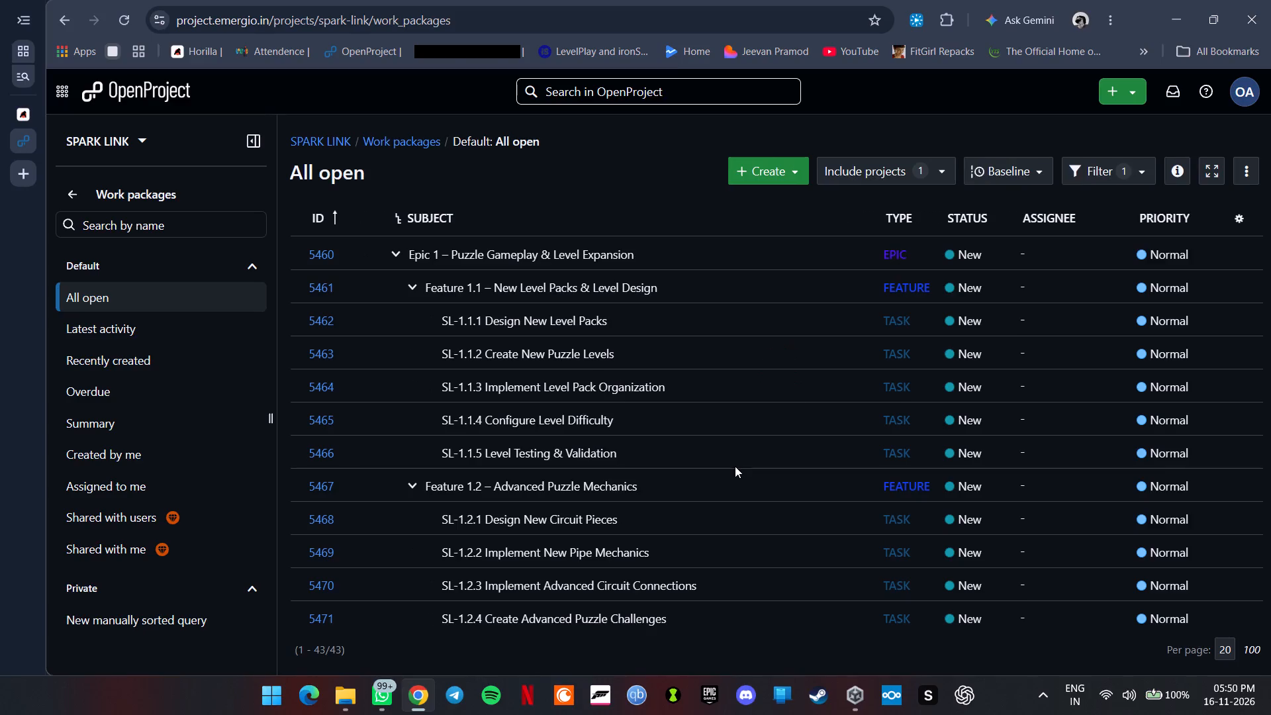
Review the remaining open work packages across all epics, collapsing Feature 2.3 - Design and Feature 3.2 – Unity LevelPlay & Advertisement Integration.
scroll(727, 488, "down", 9)
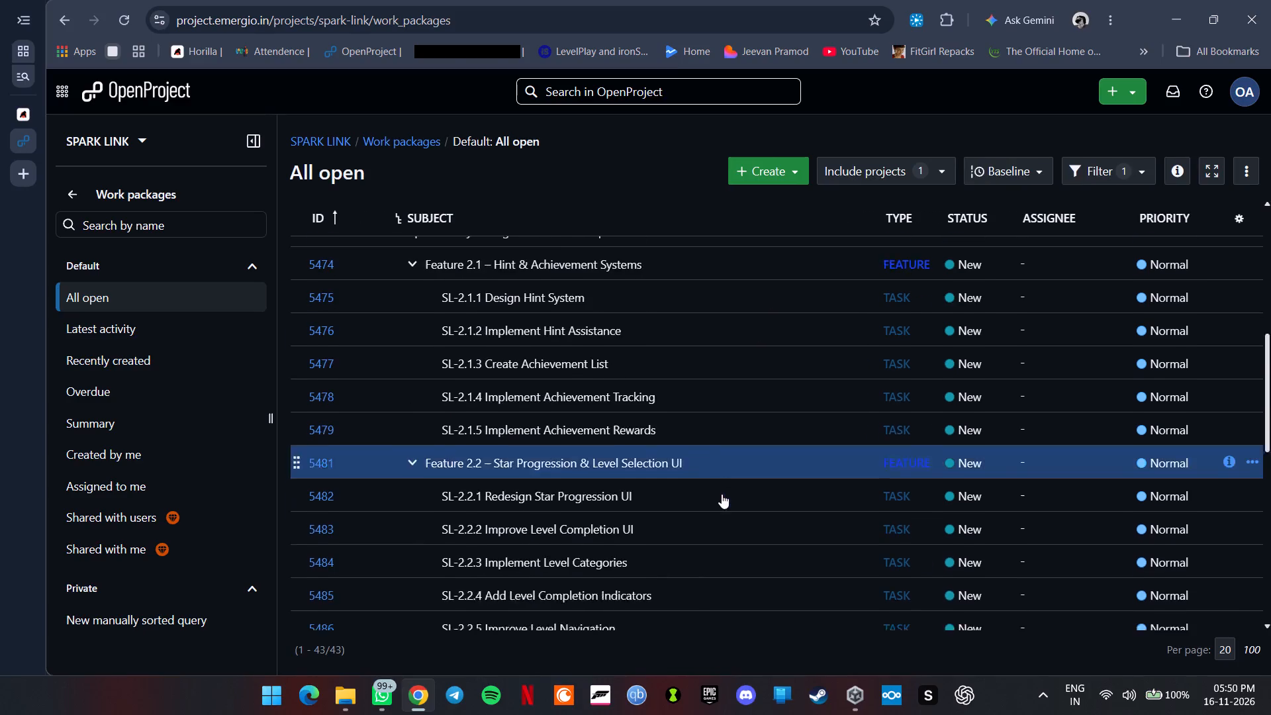
scroll(721, 493, "down", 10)
scroll(746, 493, "up", 5)
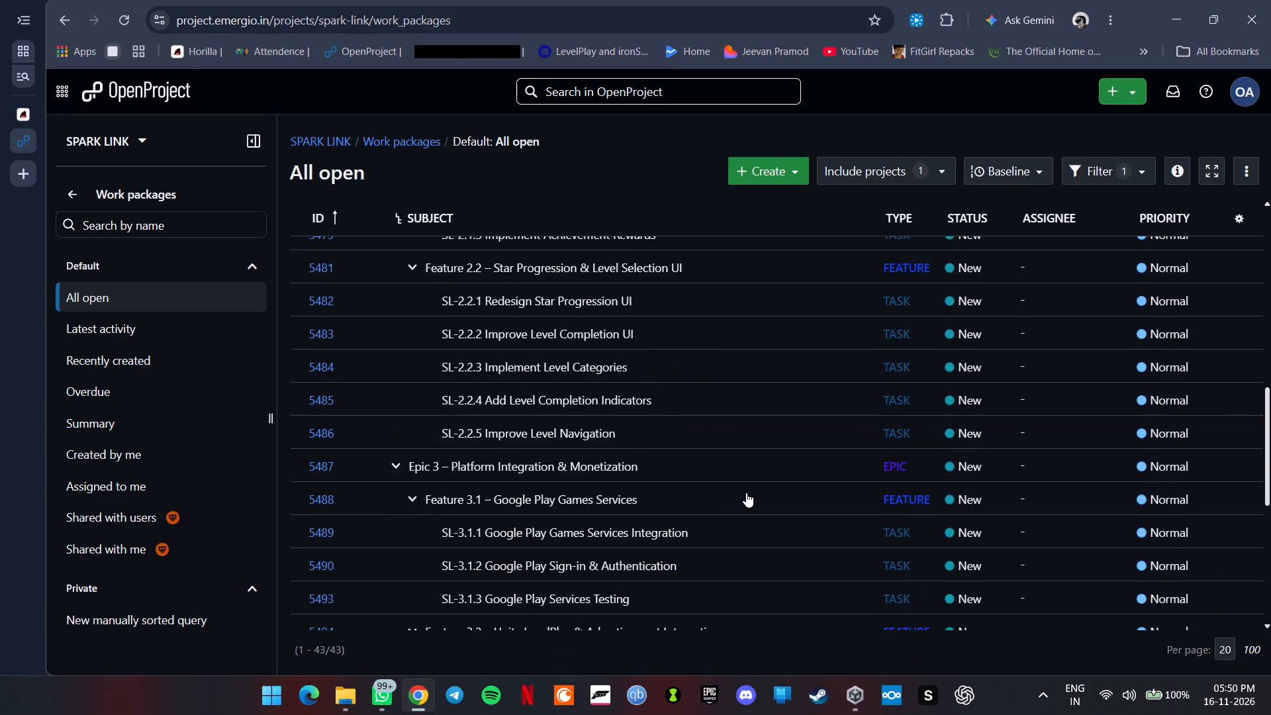
scroll(746, 493, "up", 1)
scroll(746, 493, "down", 10)
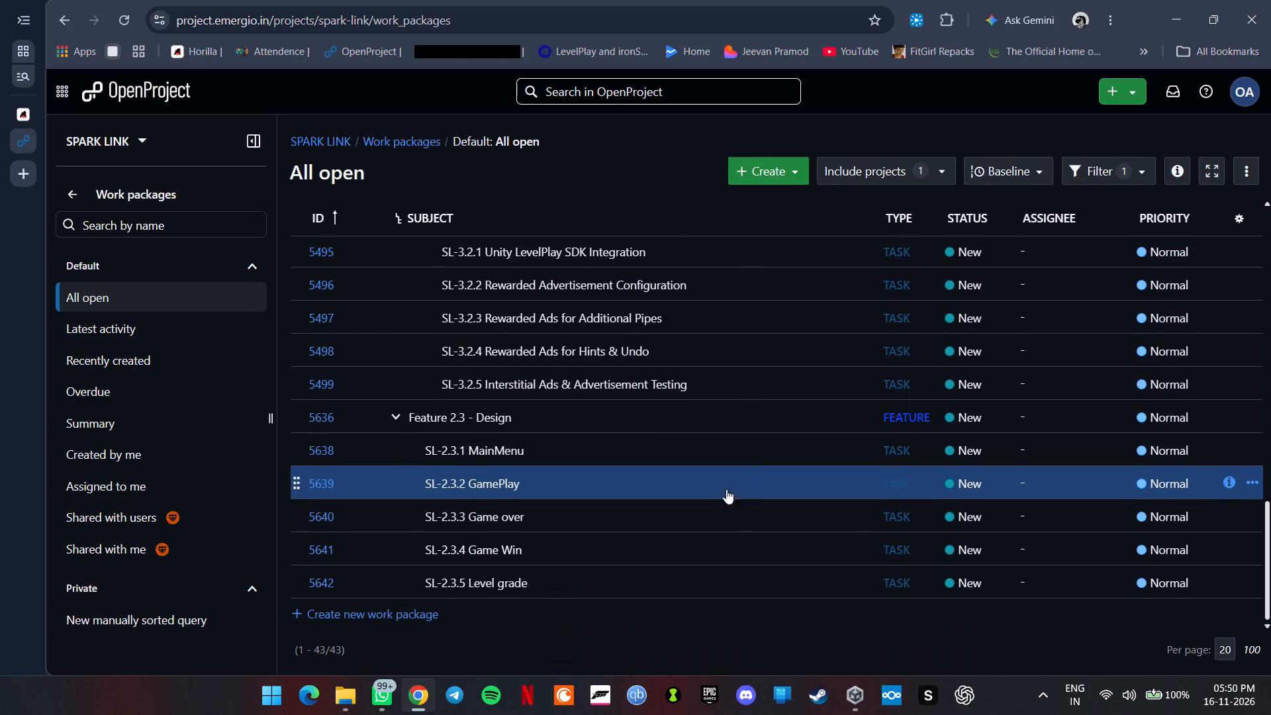
left_click(398, 414)
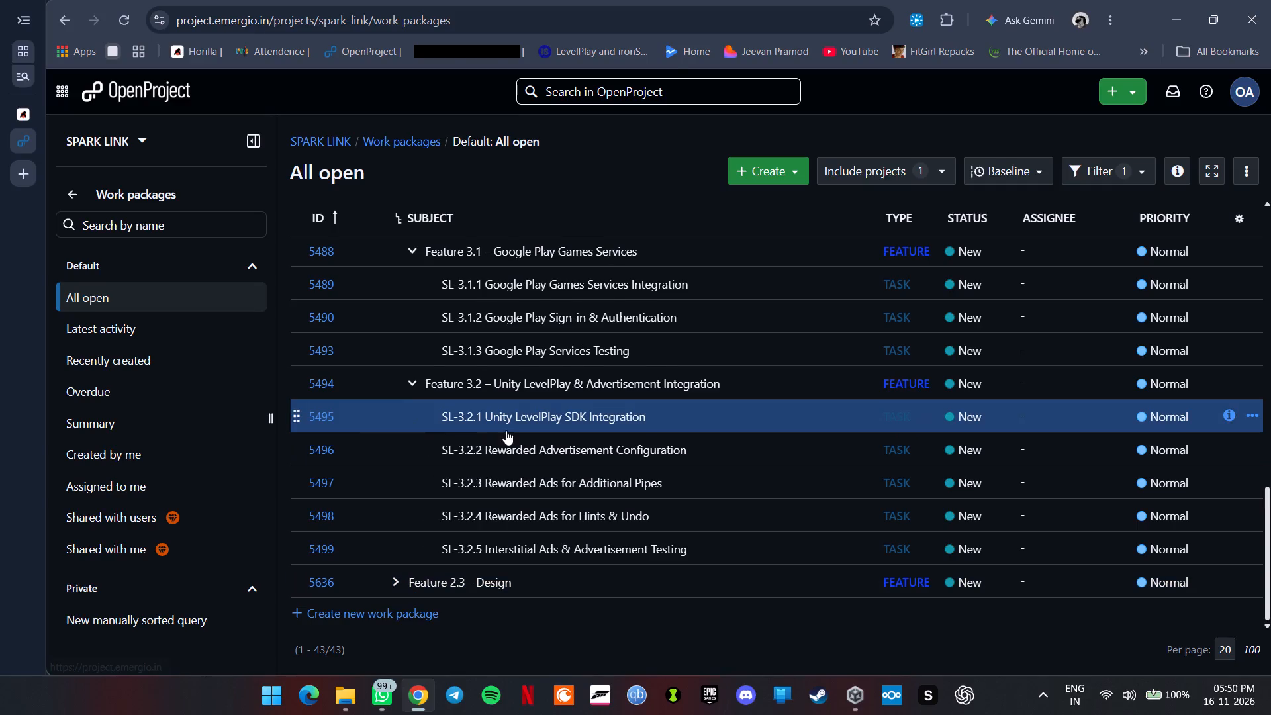
left_click(411, 385)
scroll(411, 385, "up", 2)
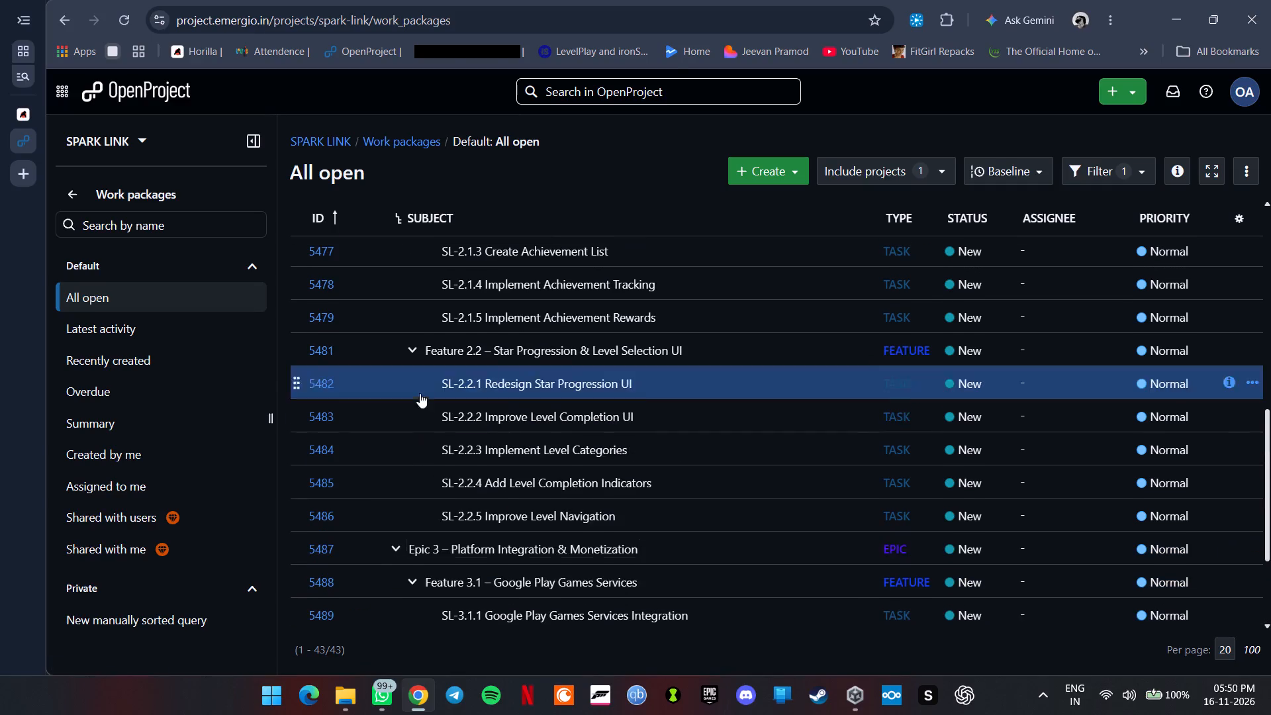
left_click(399, 555)
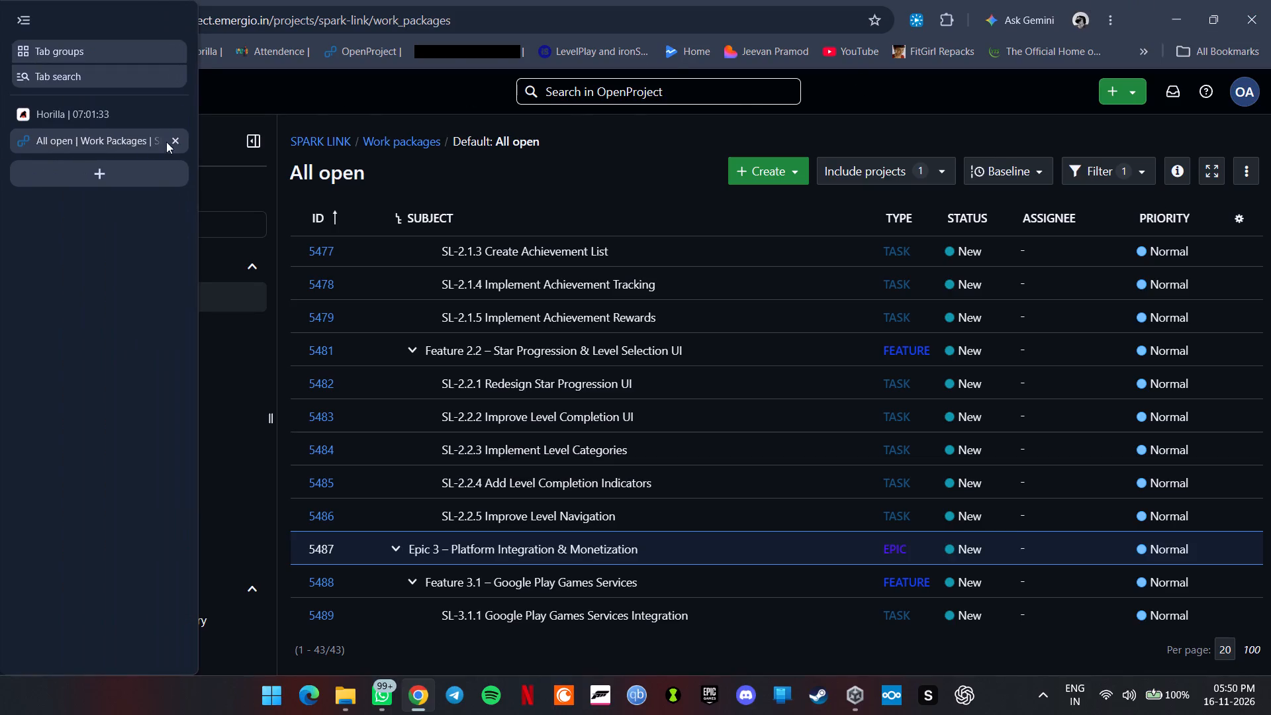
Close the OpenProject work packages page, leaving the Horilla attendance page open.
left_click(171, 142)
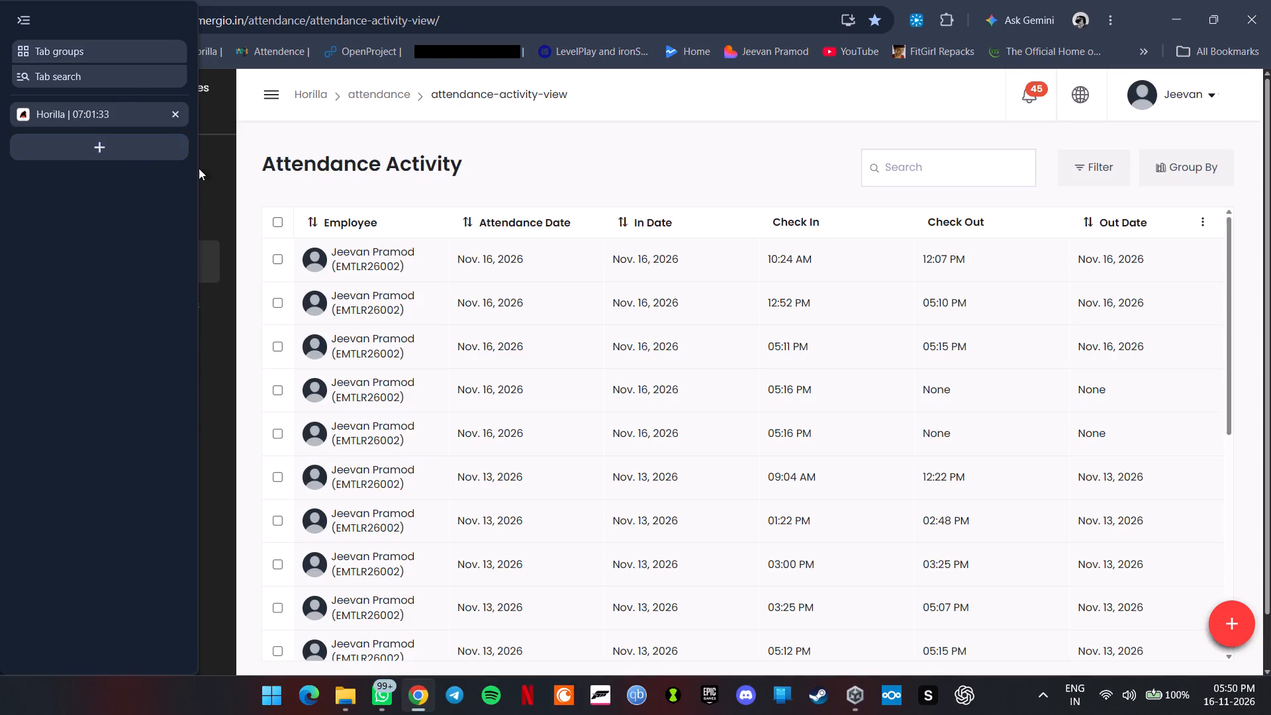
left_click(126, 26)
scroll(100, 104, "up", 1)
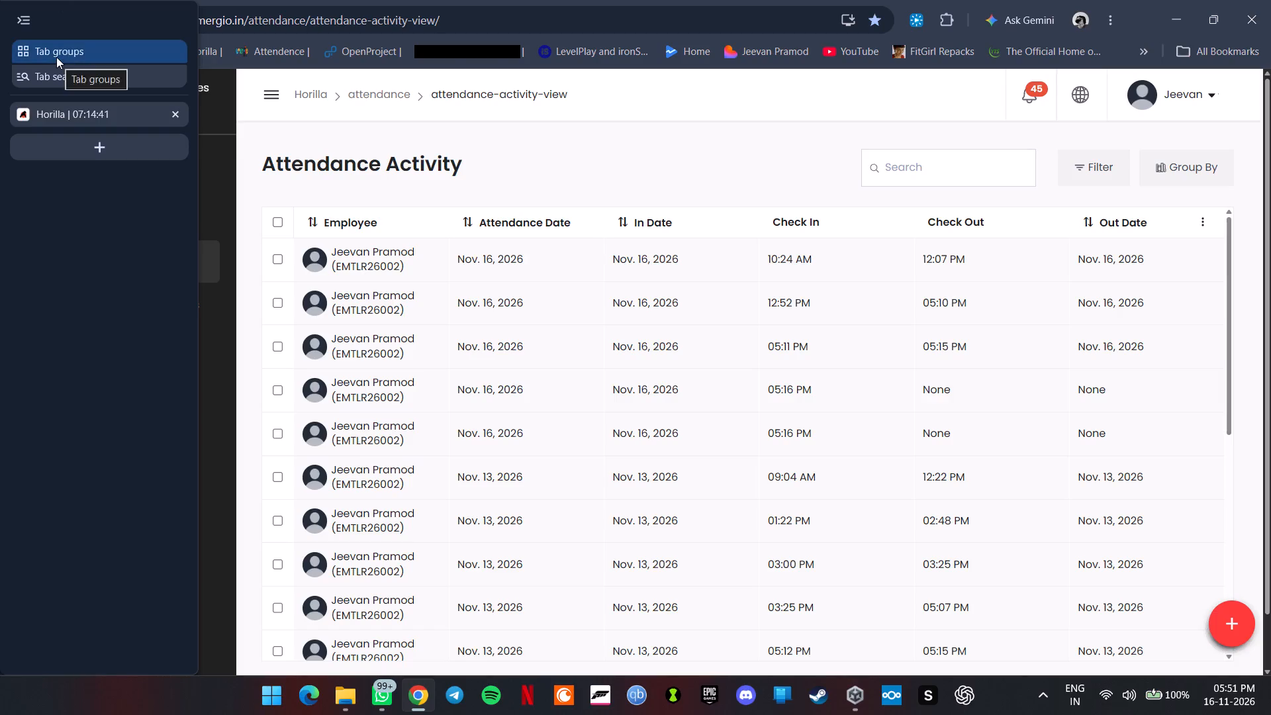
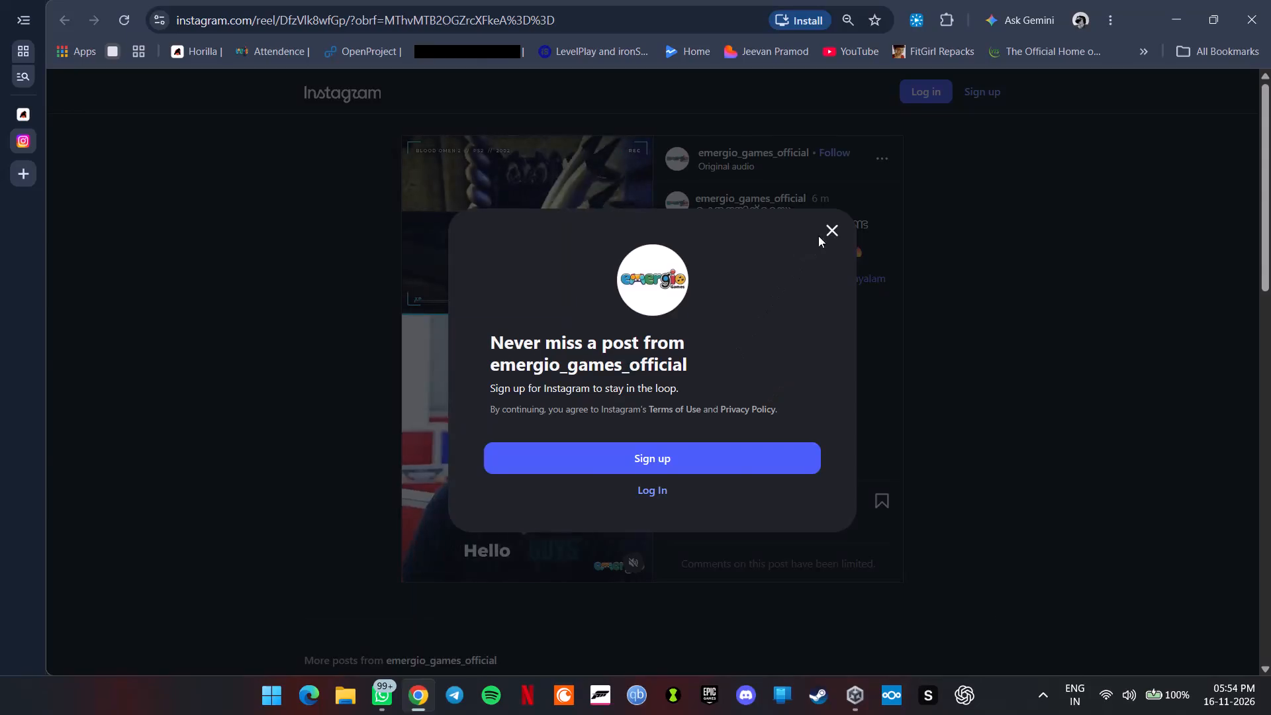
Dismiss the Instagram sign-up prompt and watch the emergio_games_official Blood Omen 2 reel with its sound unmuted.
left_click(822, 230)
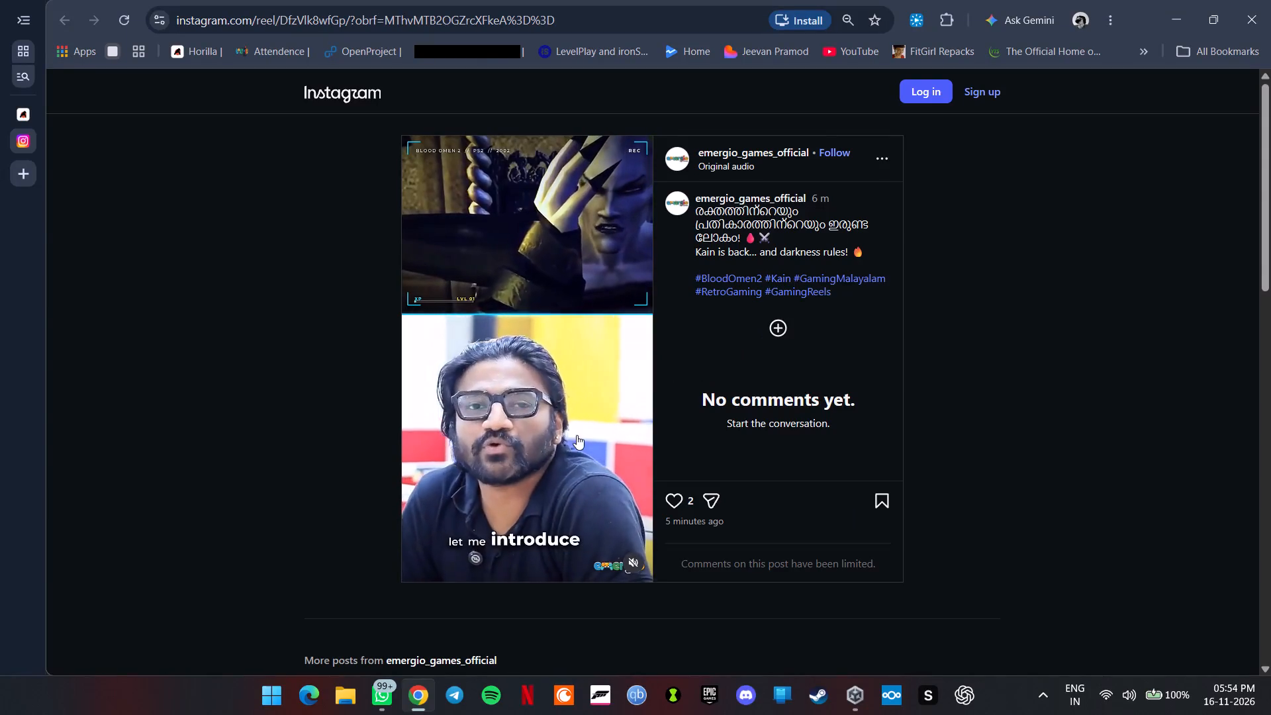
left_click(569, 479)
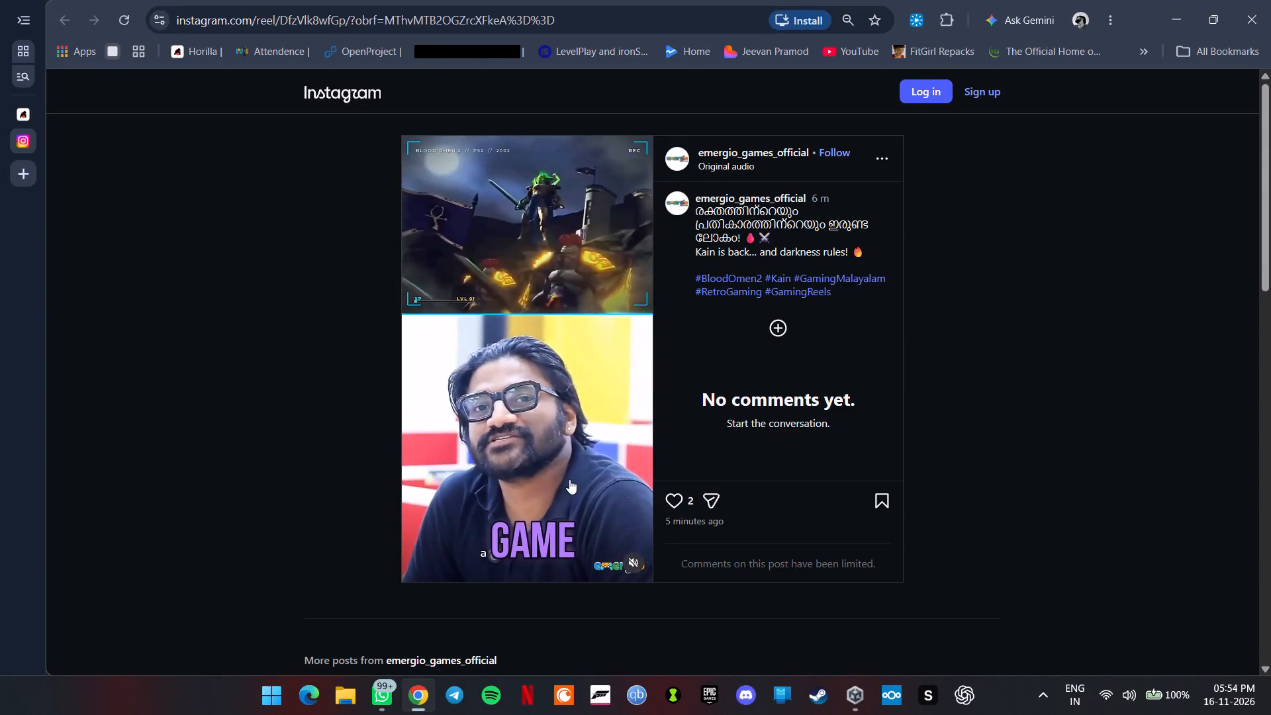
left_click(639, 562)
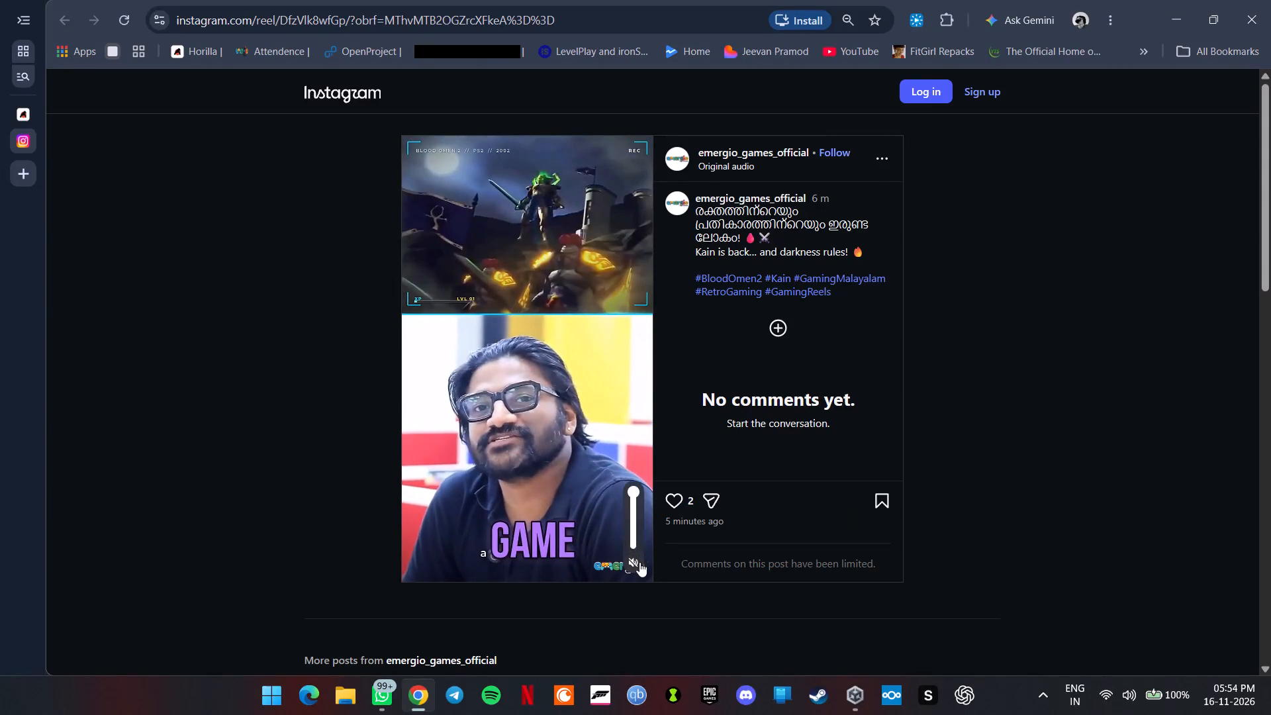
left_click(588, 443)
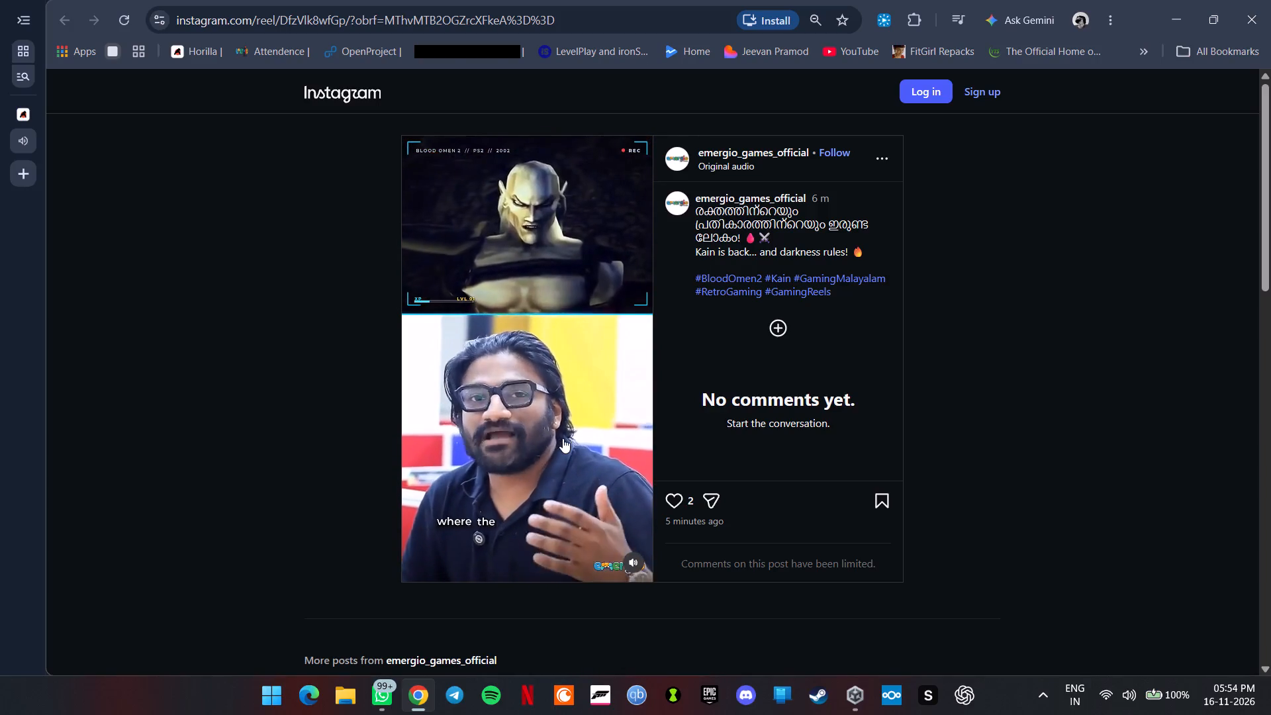
left_click(530, 392)
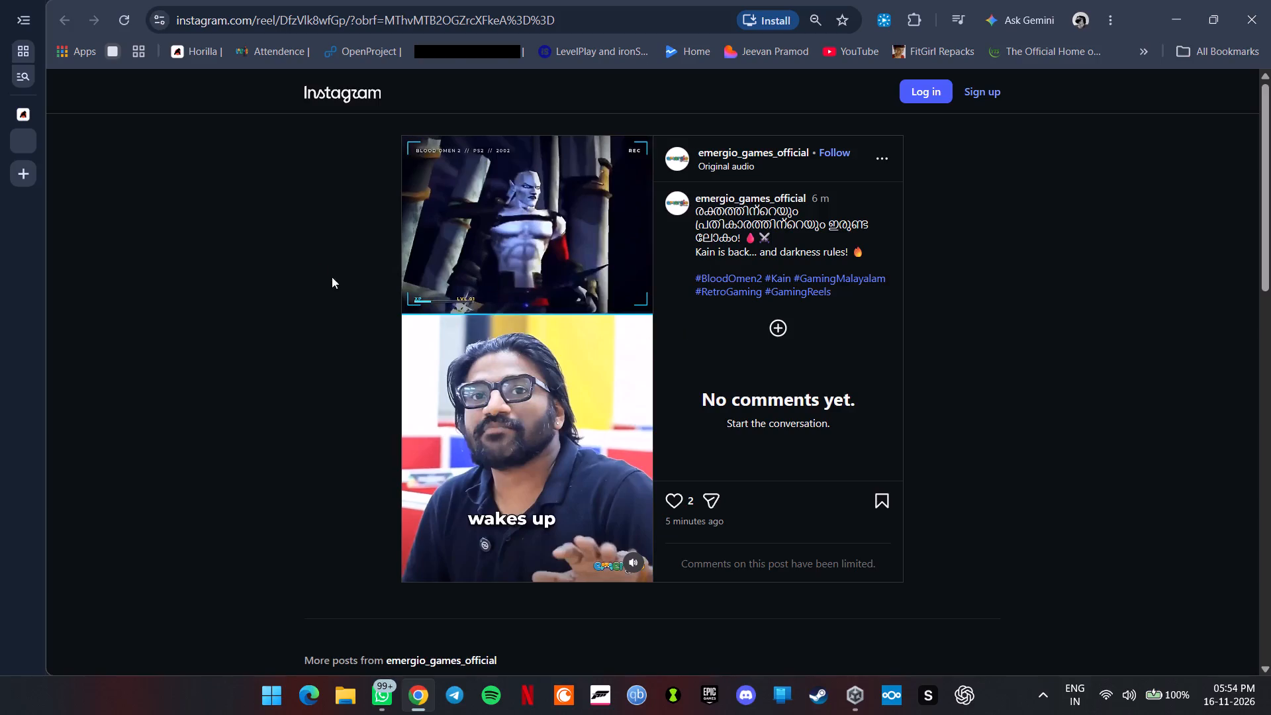
left_click(479, 358)
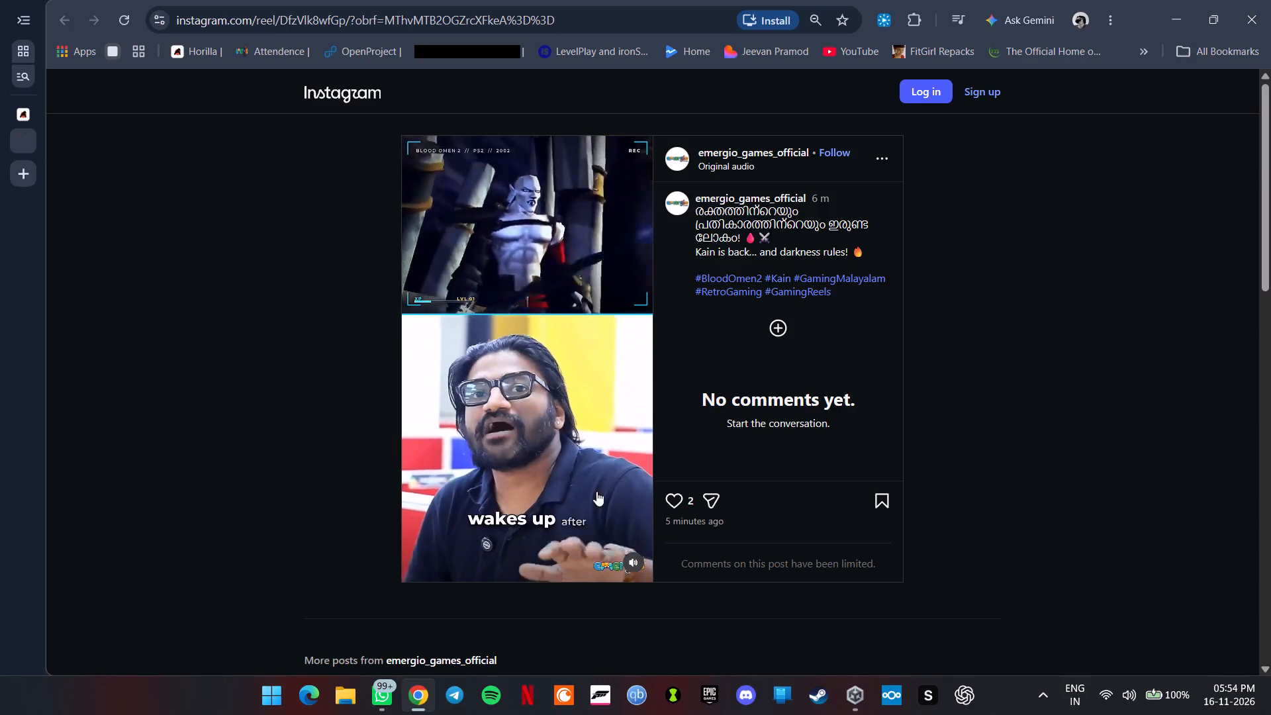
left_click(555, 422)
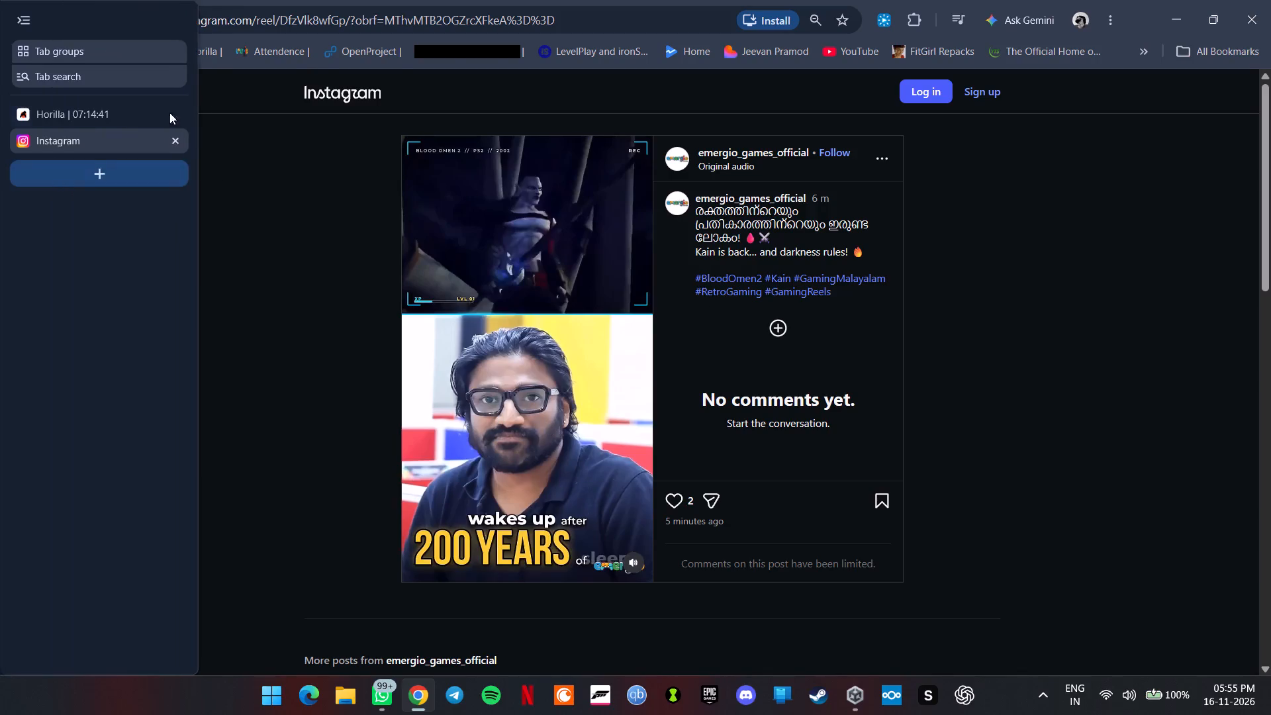
Open OpenProject in place of the Instagram reel and go to the SPARK LINK project's Backlog and sprints page.
left_click(342, 51)
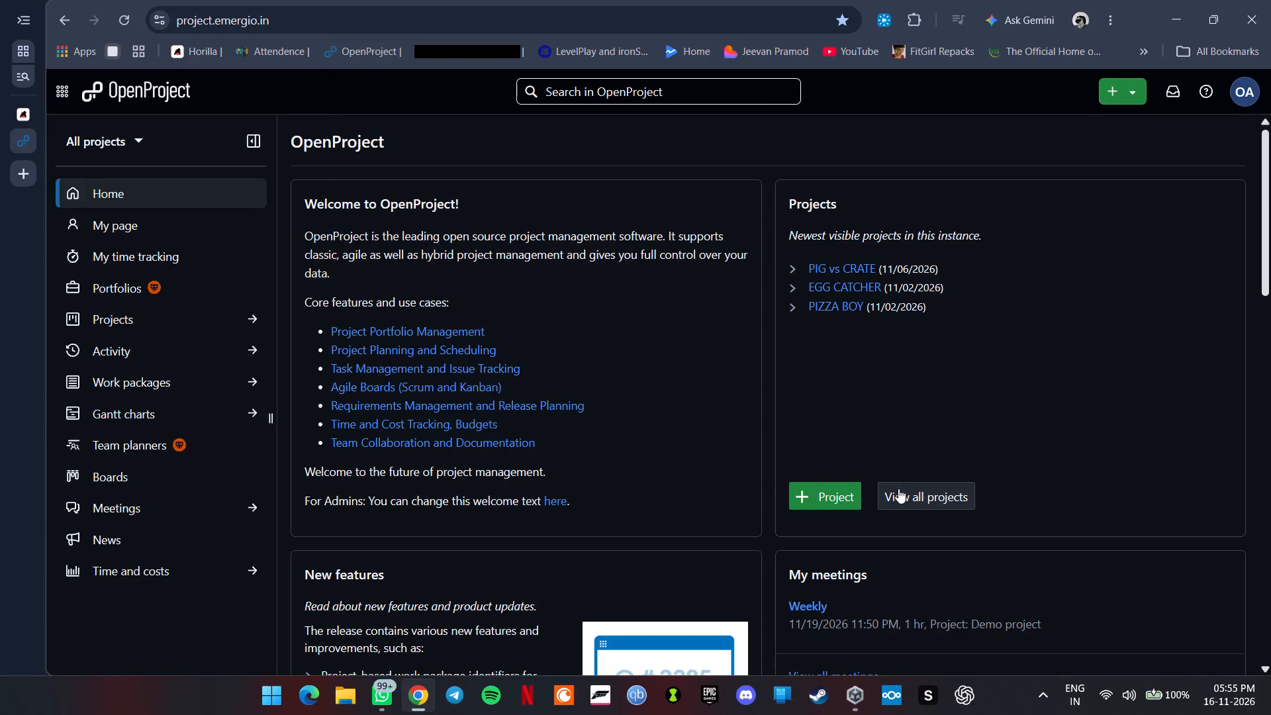
left_click(900, 491)
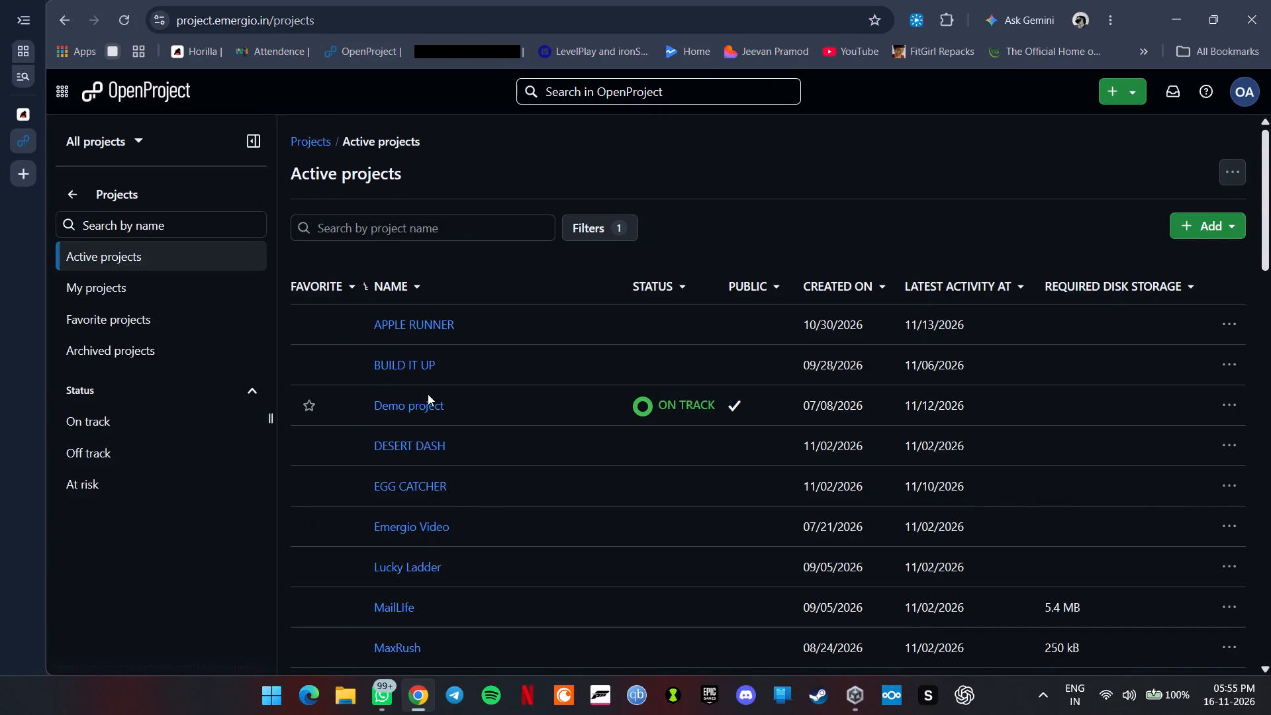
scroll(419, 448, "down", 2)
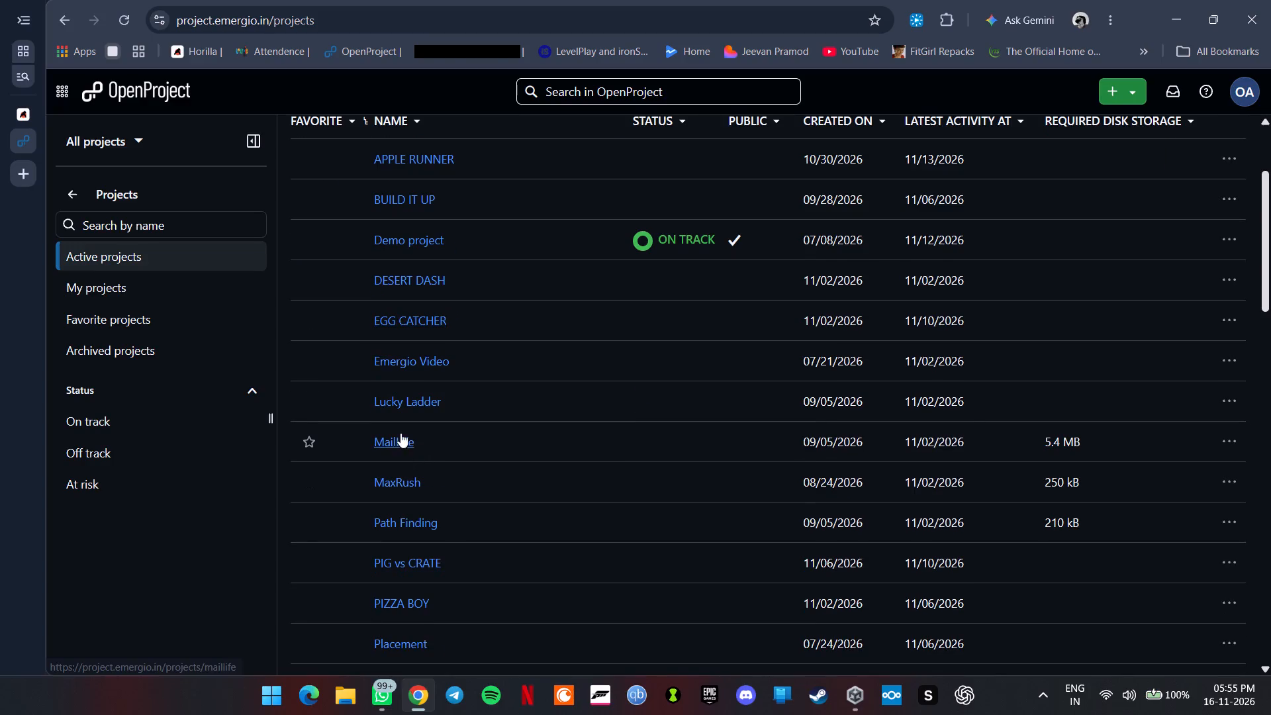
scroll(382, 526, "down", 2)
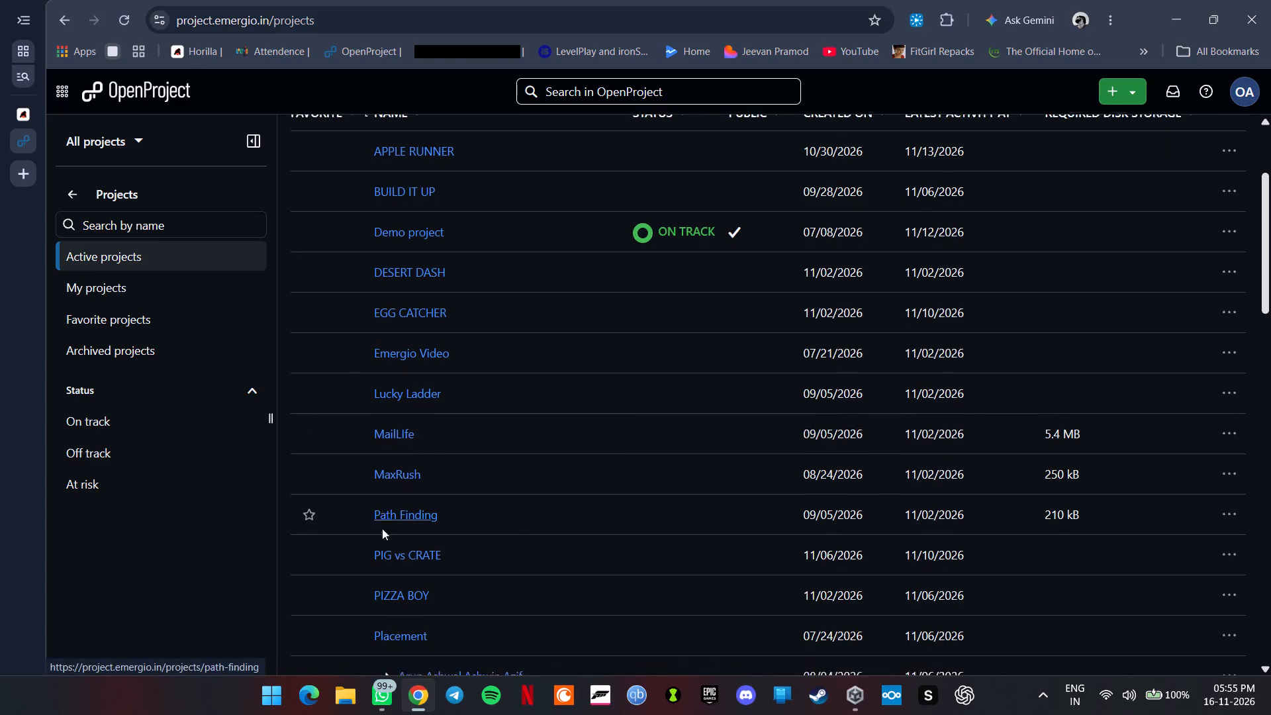
scroll(382, 528, "down", 6)
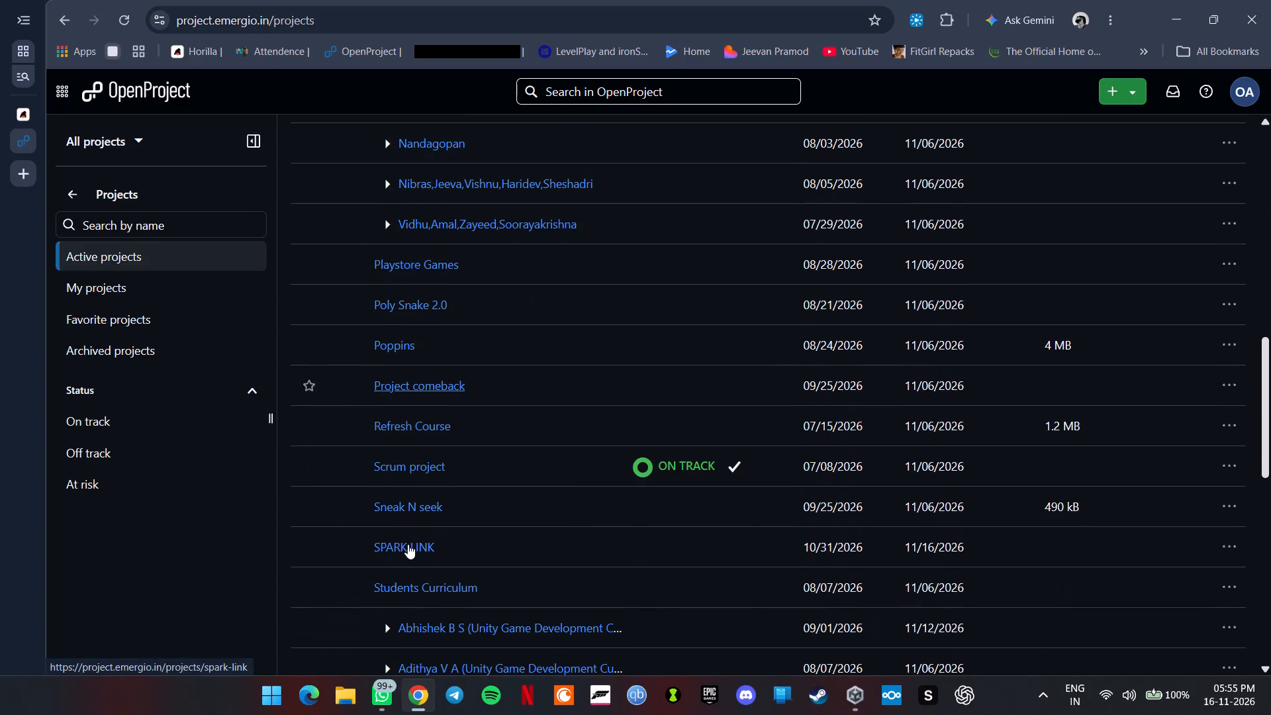
left_click(416, 547)
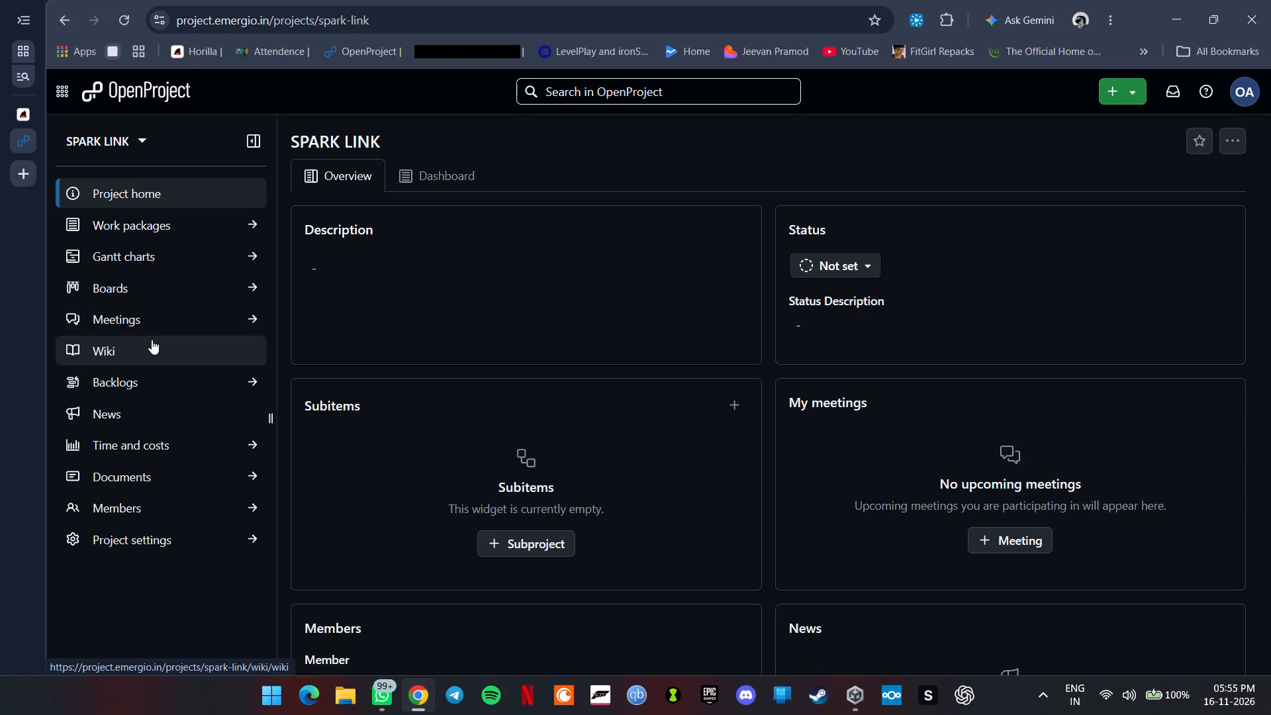
left_click(151, 375)
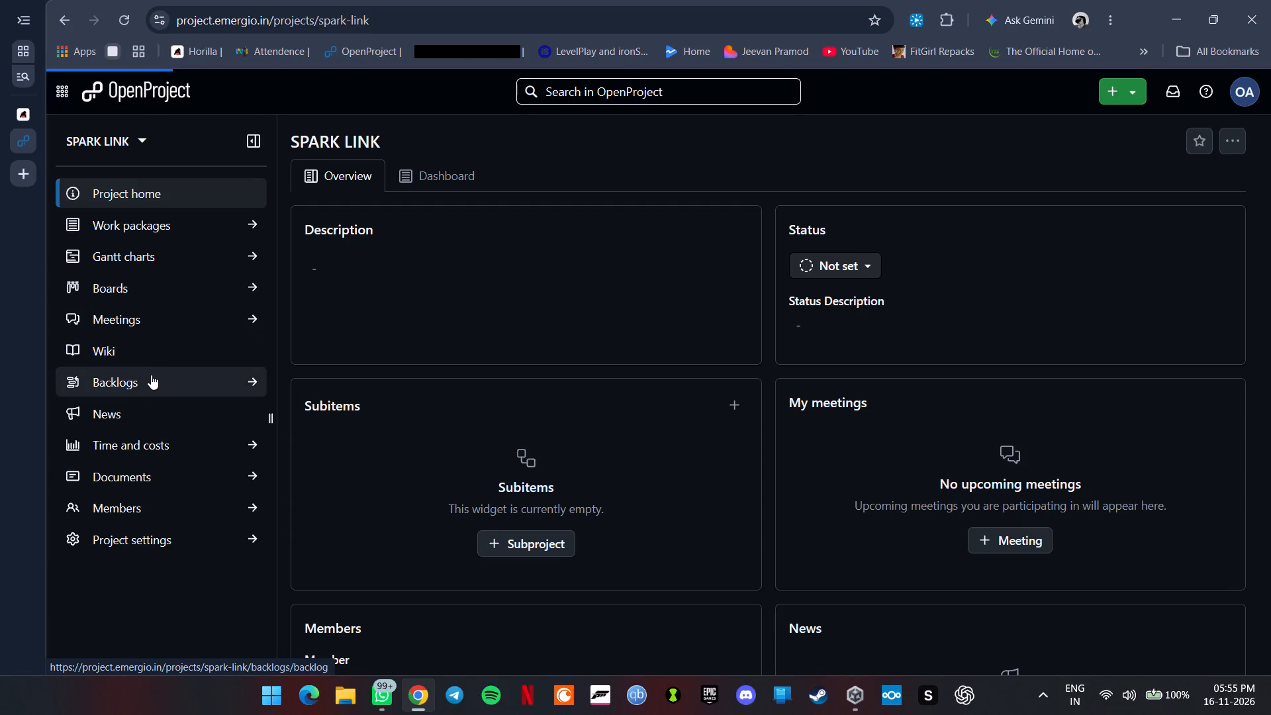
Create a new sprint named Sprint 3 in SPARK LINK, leaving its start and finish dates empty.
scroll(645, 380, "down", 5)
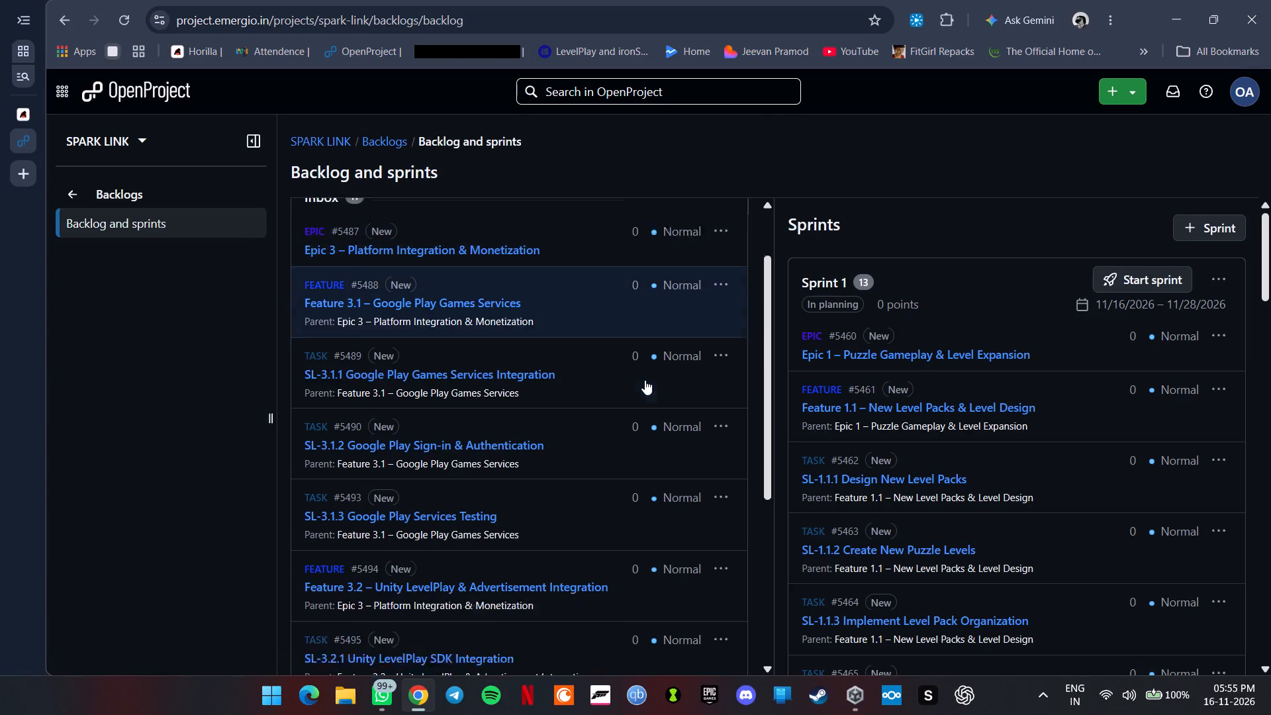
scroll(645, 380, "down", 3)
scroll(832, 376, "down", 17)
scroll(831, 359, "up", 10)
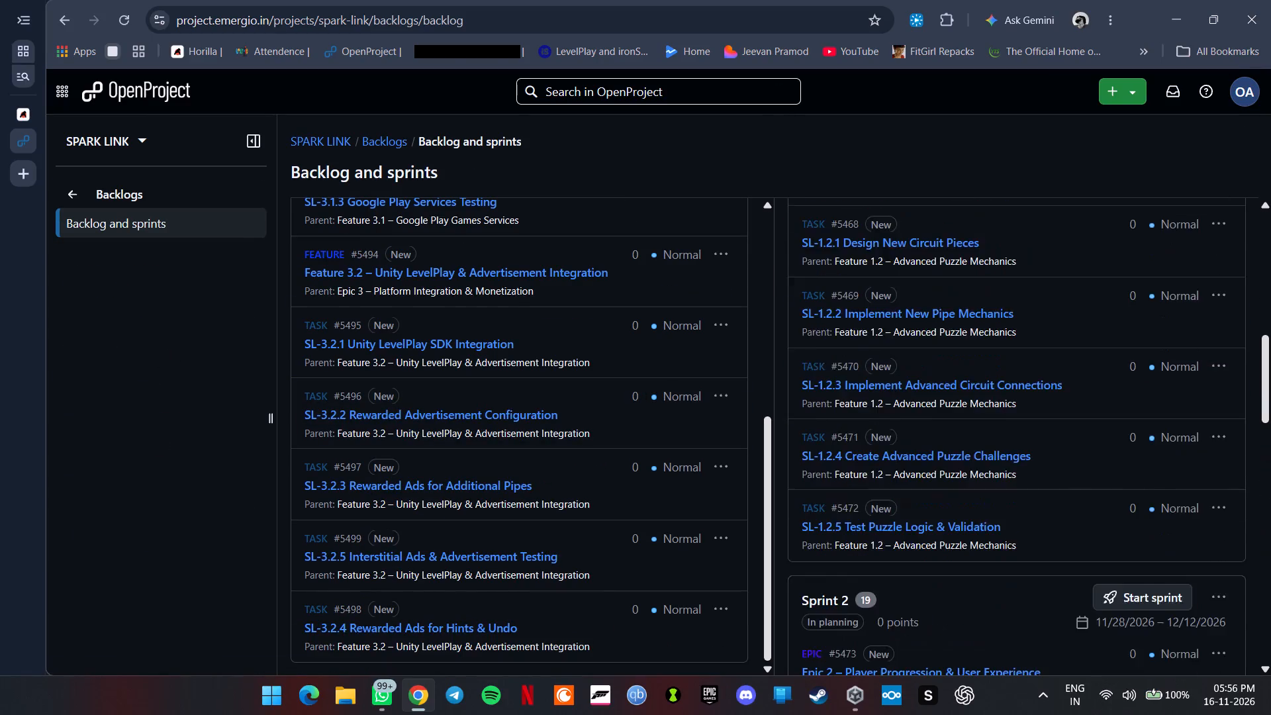
scroll(829, 358, "up", 15)
left_click(1193, 231)
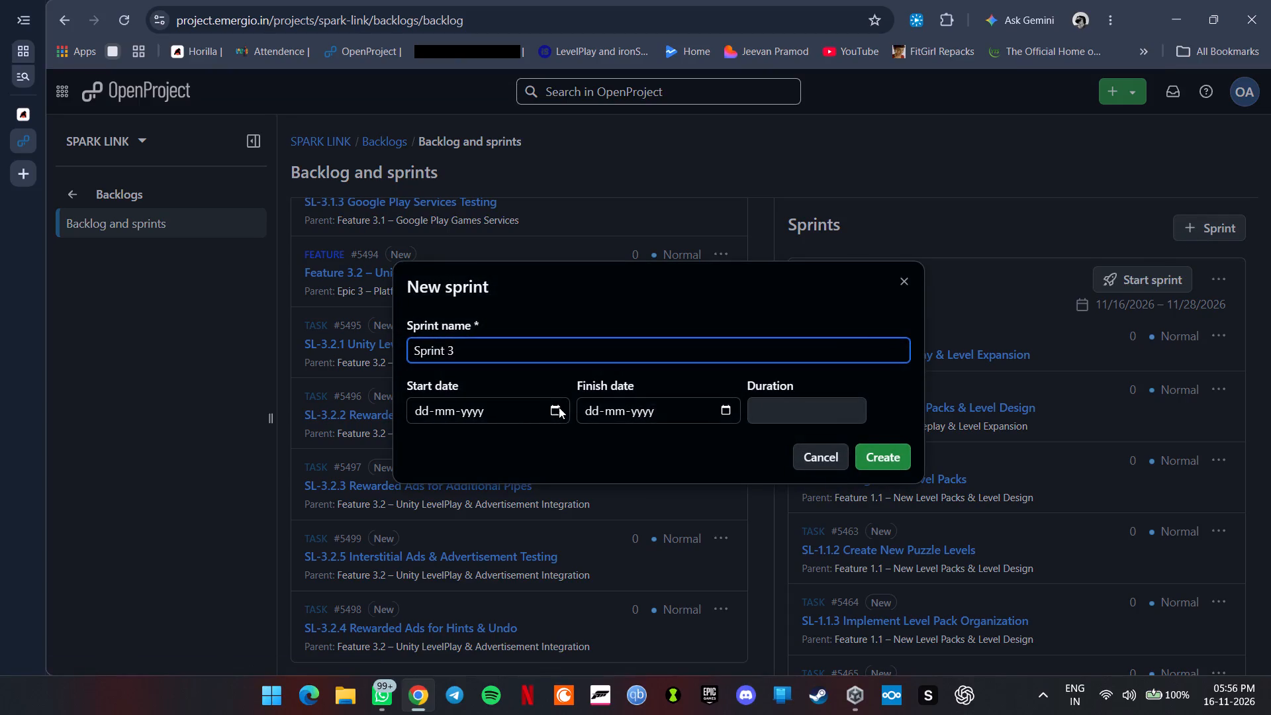
left_click(554, 411)
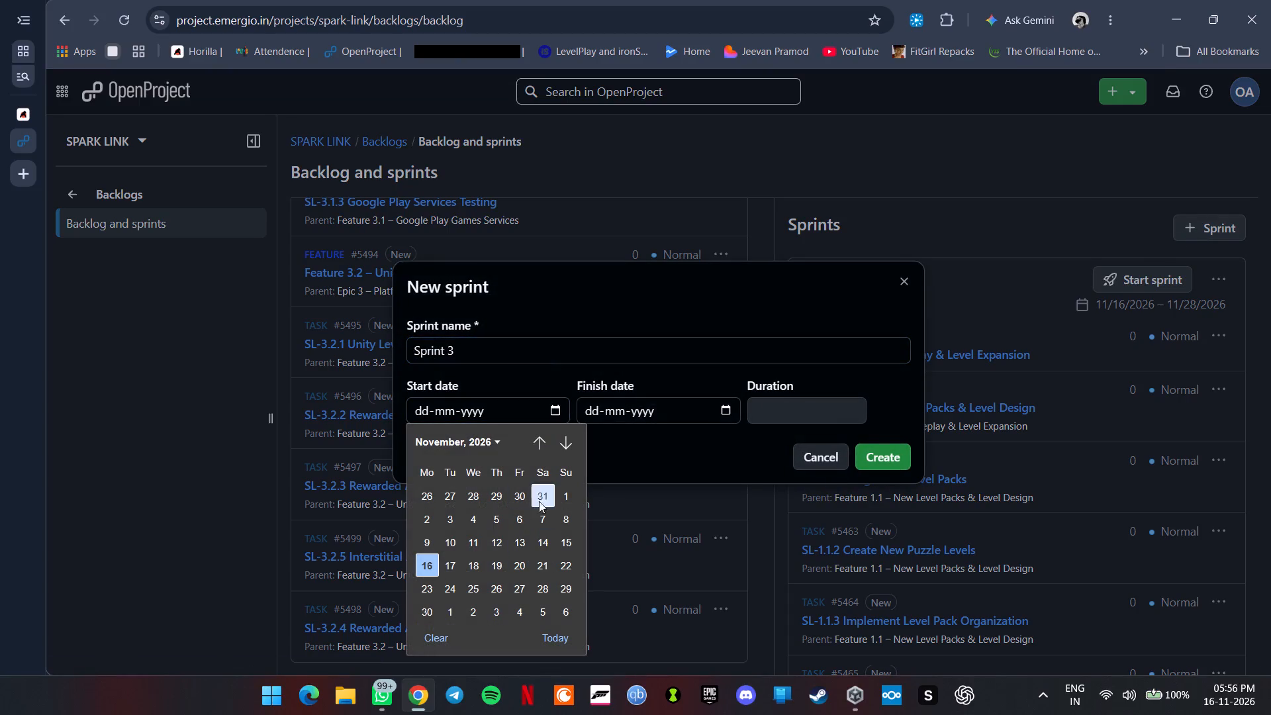
left_click(648, 455)
left_click(889, 452)
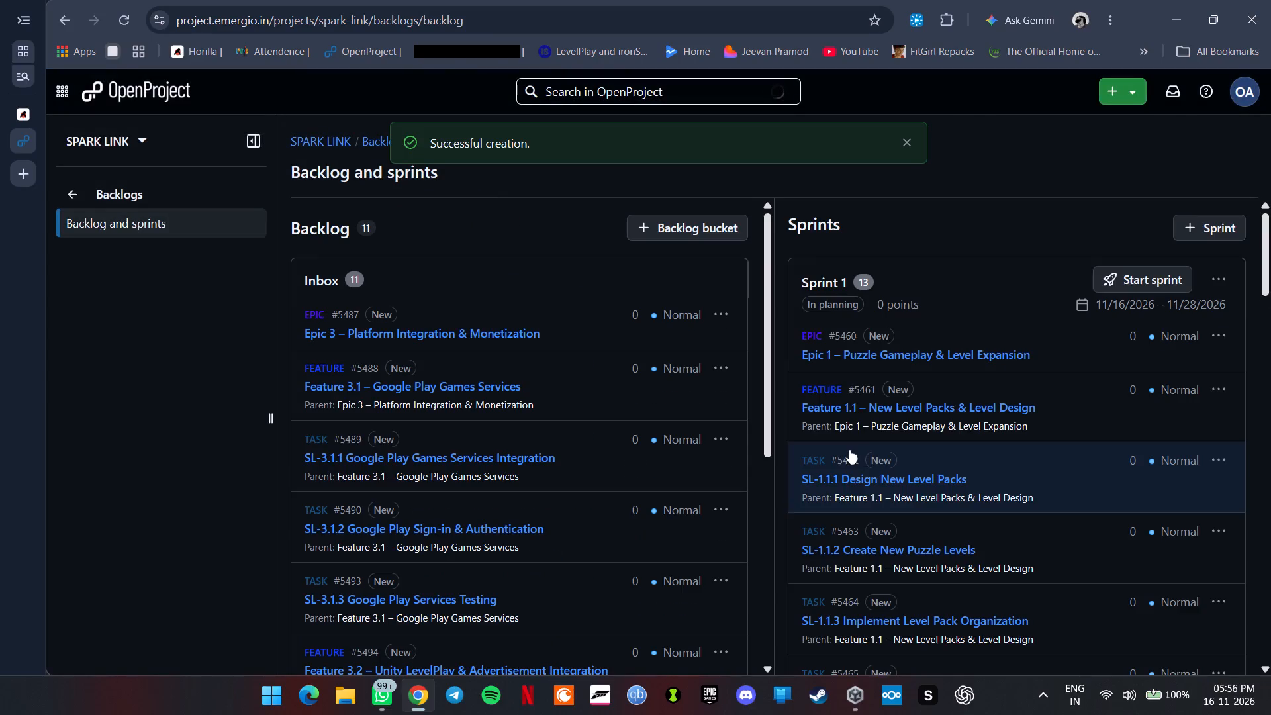
Check the sprint list down to Sprint 3, and start Sprint 1.
scroll(849, 450, "down", 17)
scroll(844, 448, "down", 16)
scroll(843, 447, "up", 3)
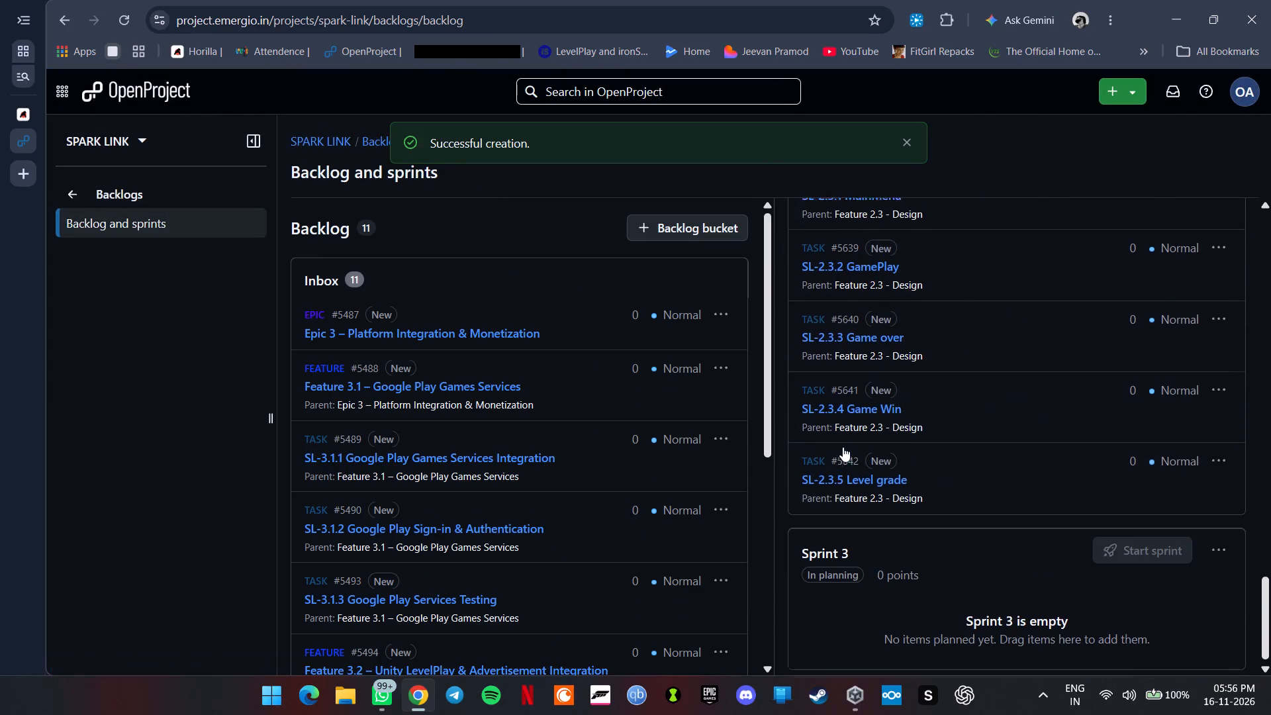
scroll(843, 447, "up", 14)
scroll(835, 446, "up", 14)
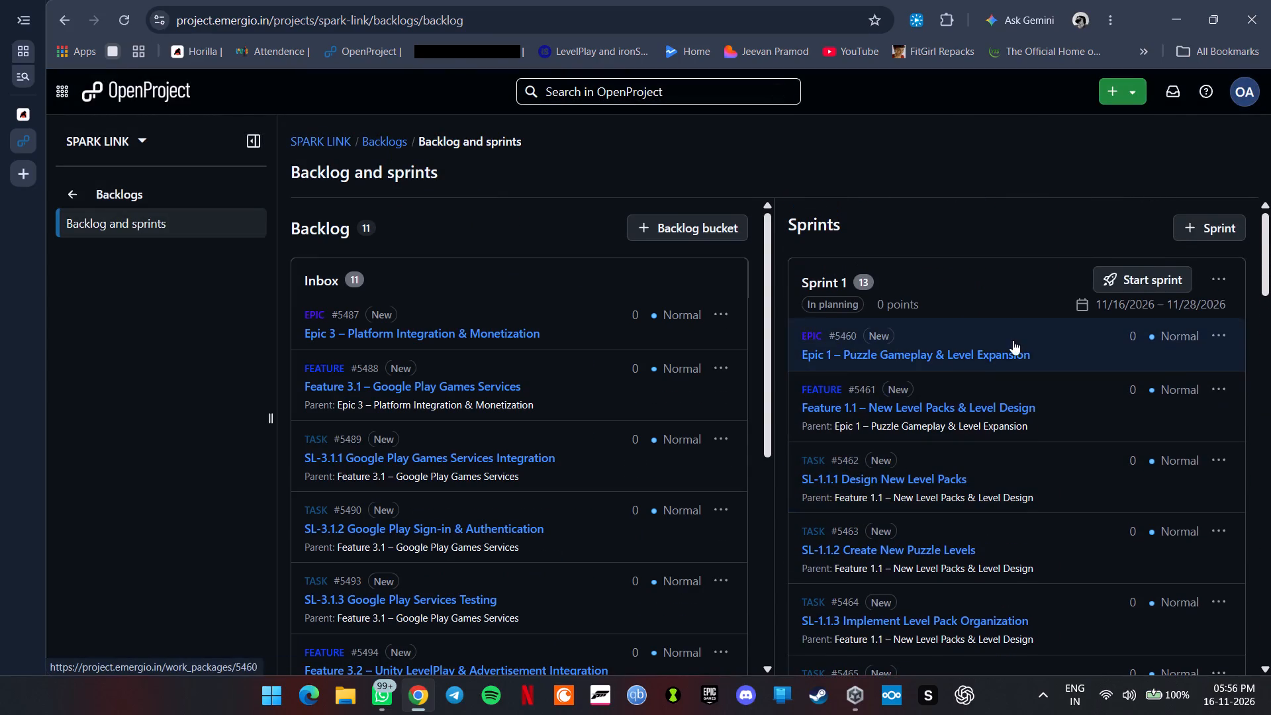
left_click(1100, 286)
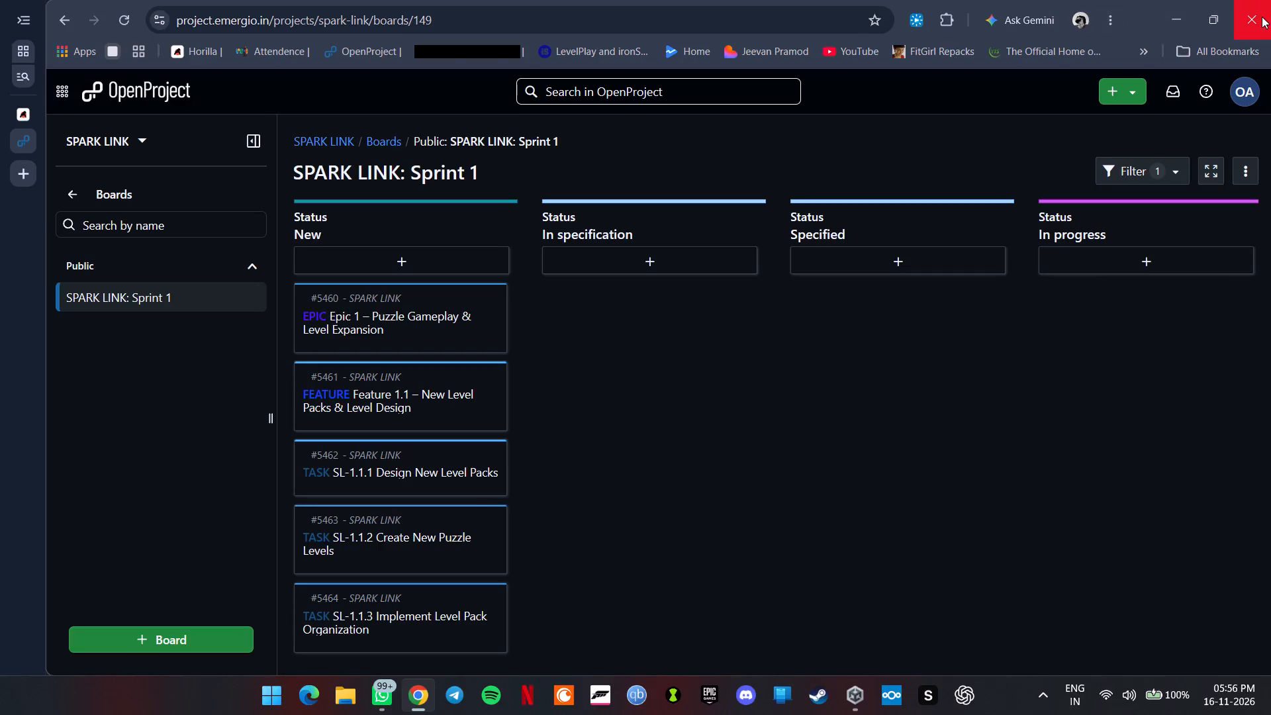
Switch to the Horilla Attendance Activity page, reload it, and review the recent check-in and check-out entries.
left_click(9, 119)
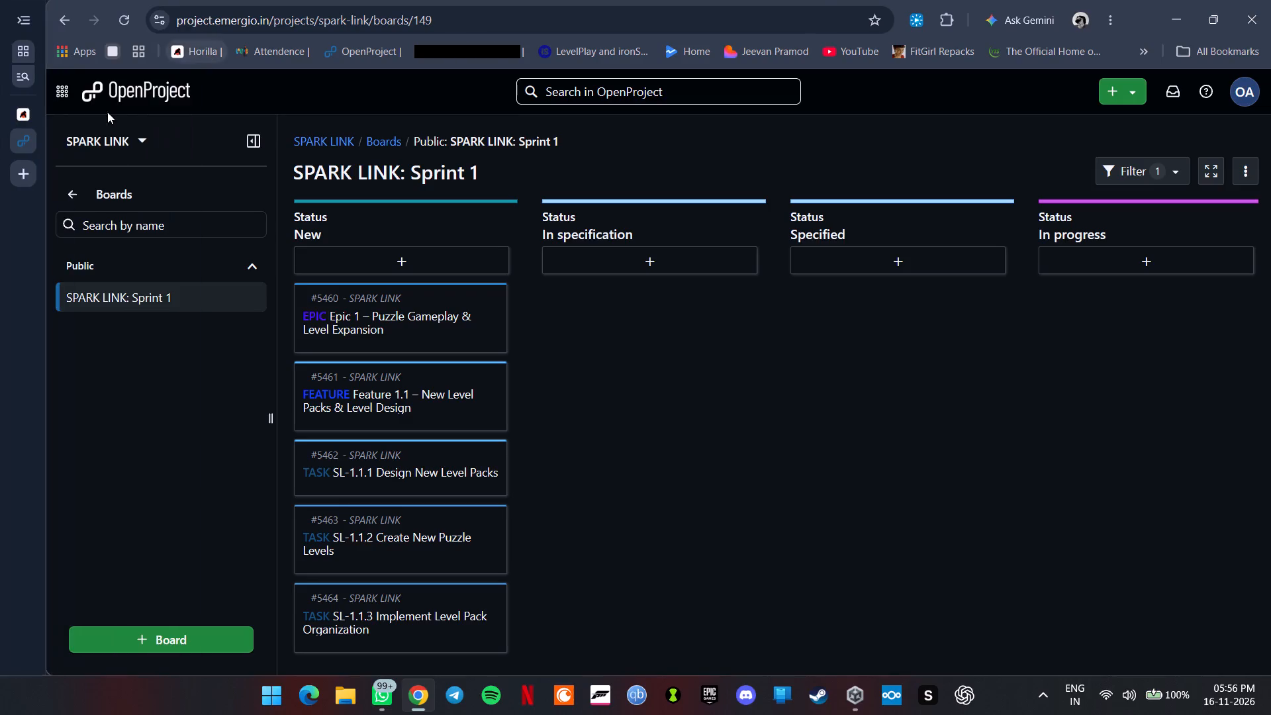
left_click(27, 114)
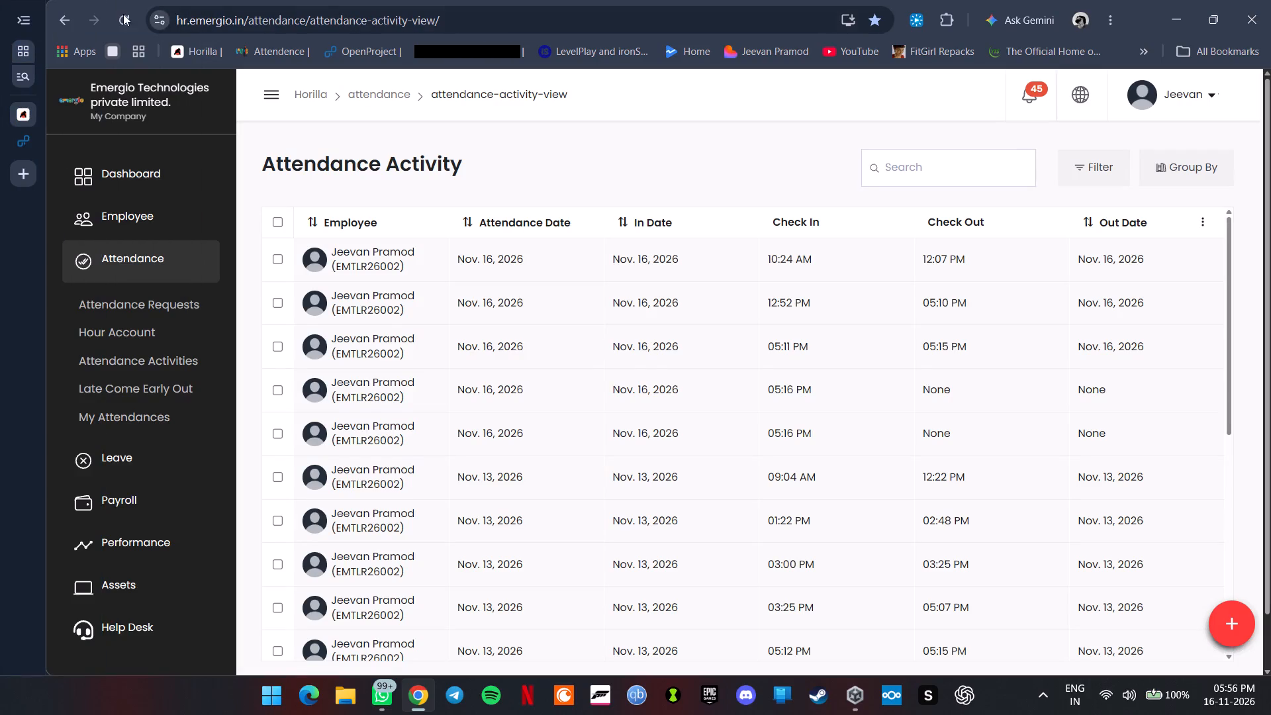
left_click(121, 13)
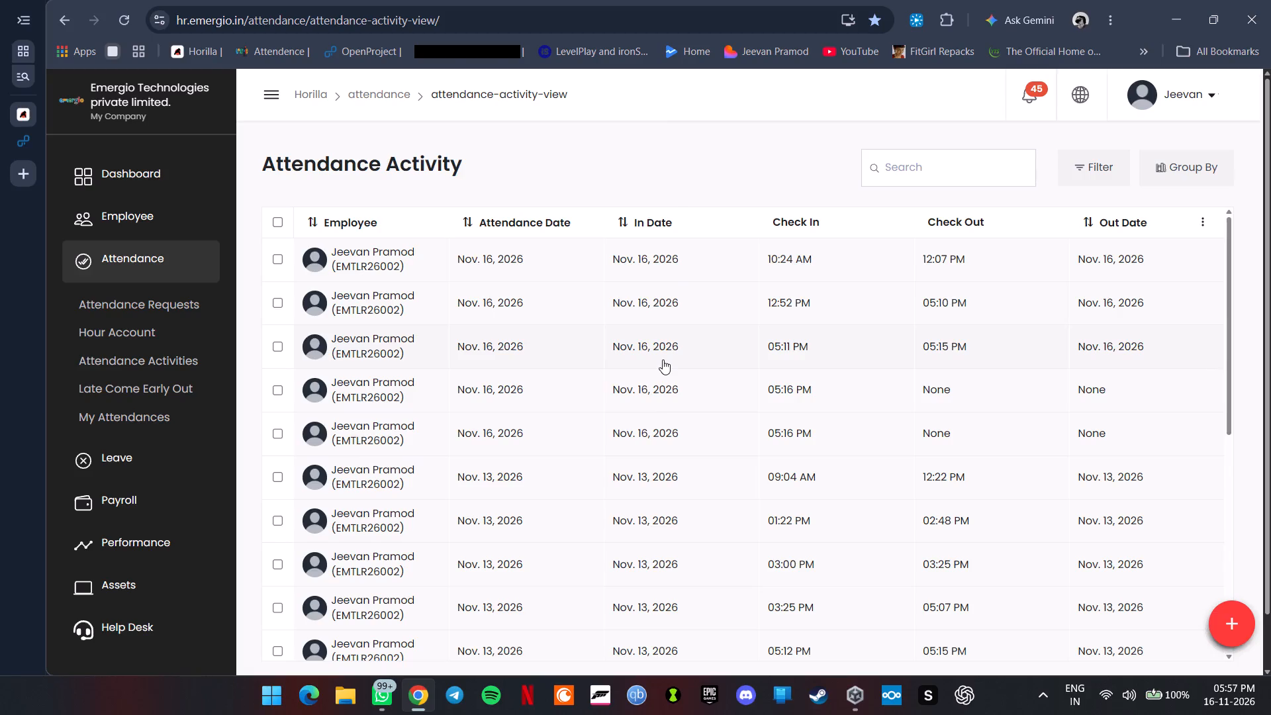
scroll(663, 359, "down", 1)
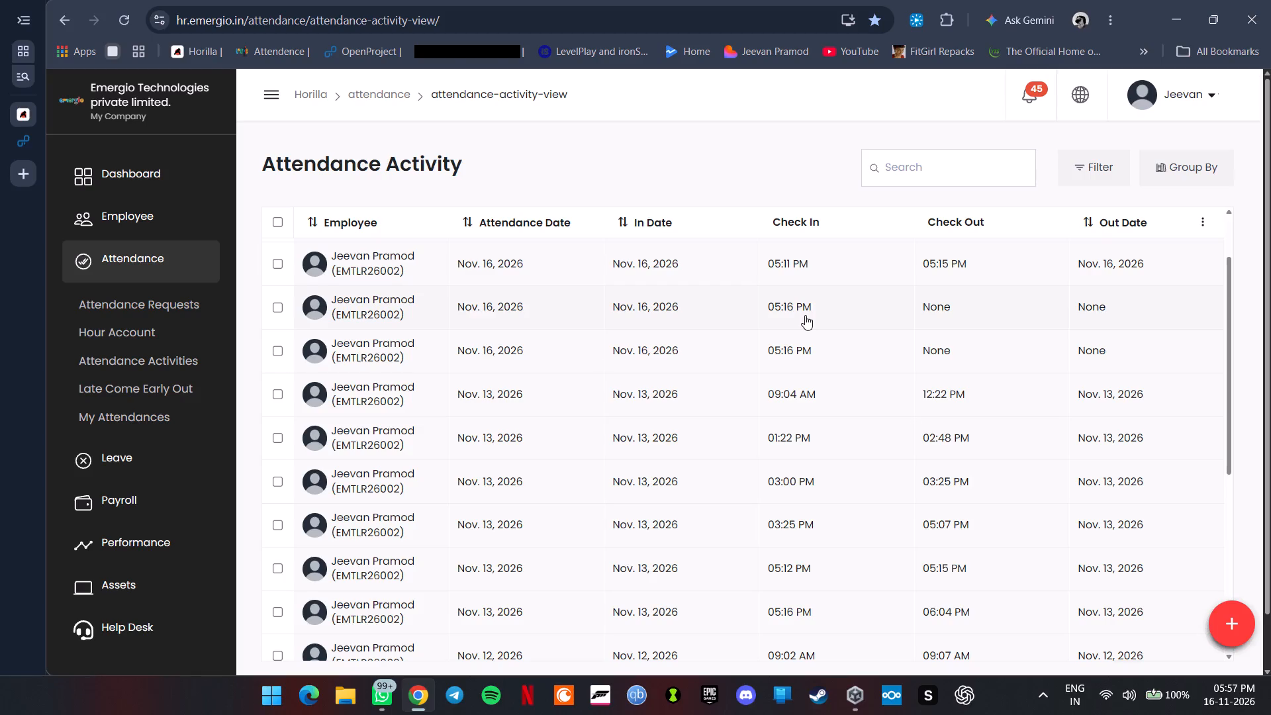
scroll(805, 315, "up", 3)
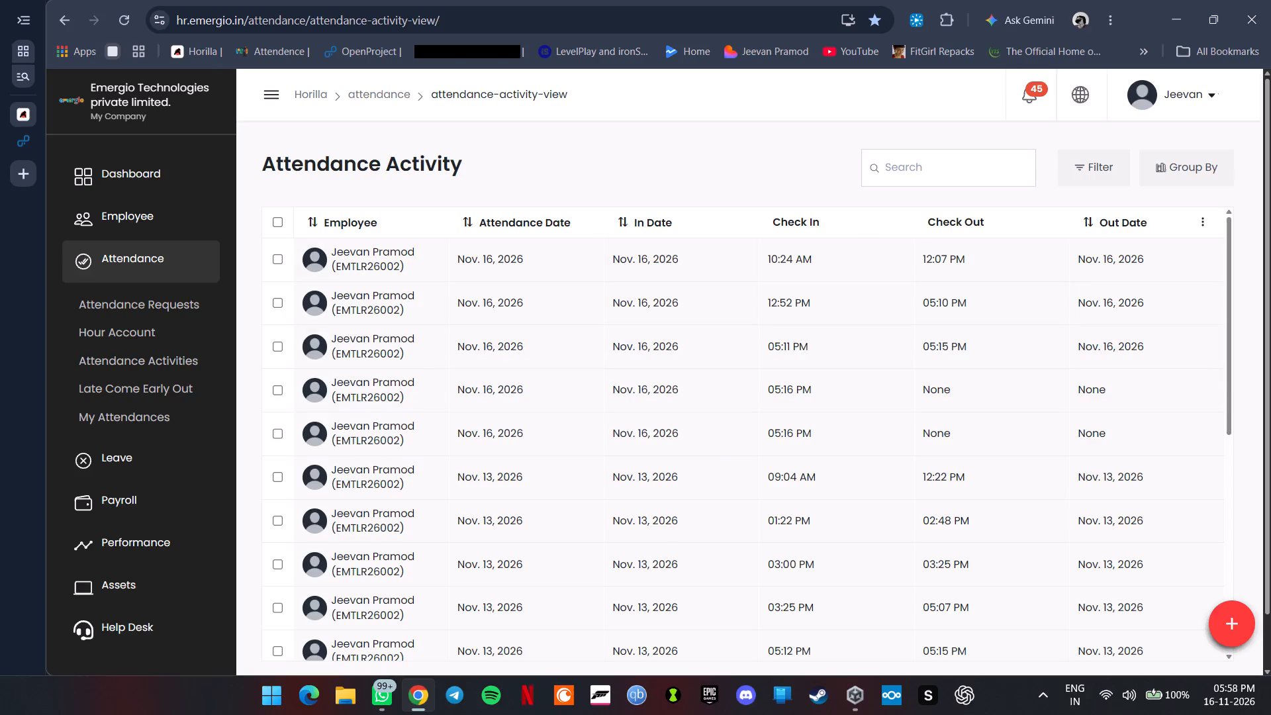